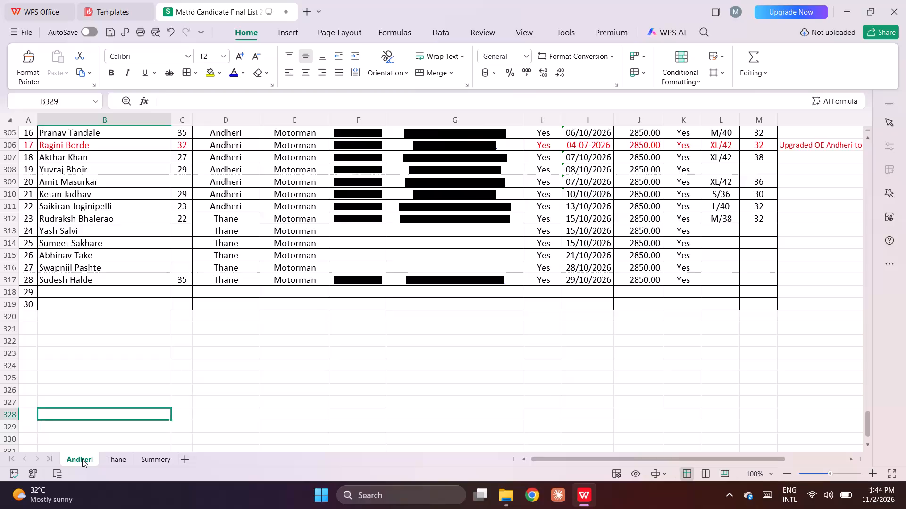
Check the last Motorman entry on the Andheri sheet and fill the Summery sheet's Motorman Mix row with 28 candidates and 1 non-payment candidate.
key("Up")
key("Up")
key("Up")
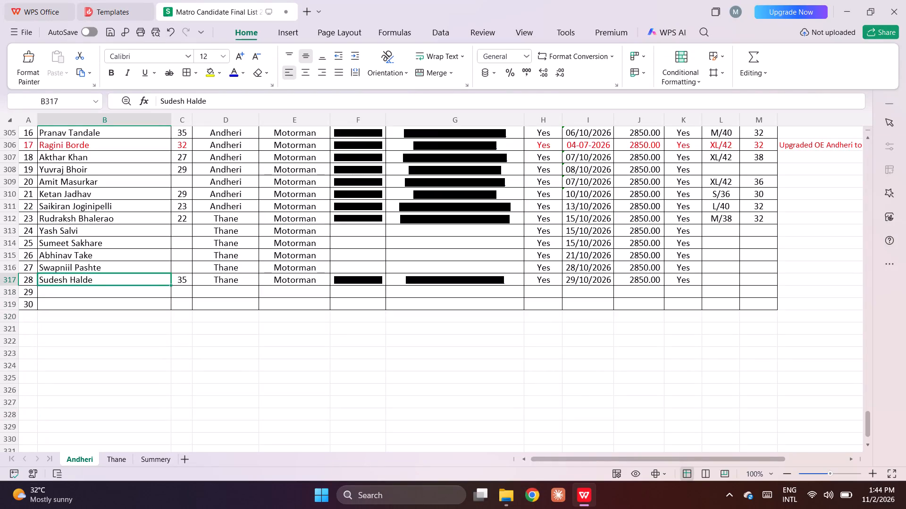
left_click(150, 455)
type("28")
key("Right")
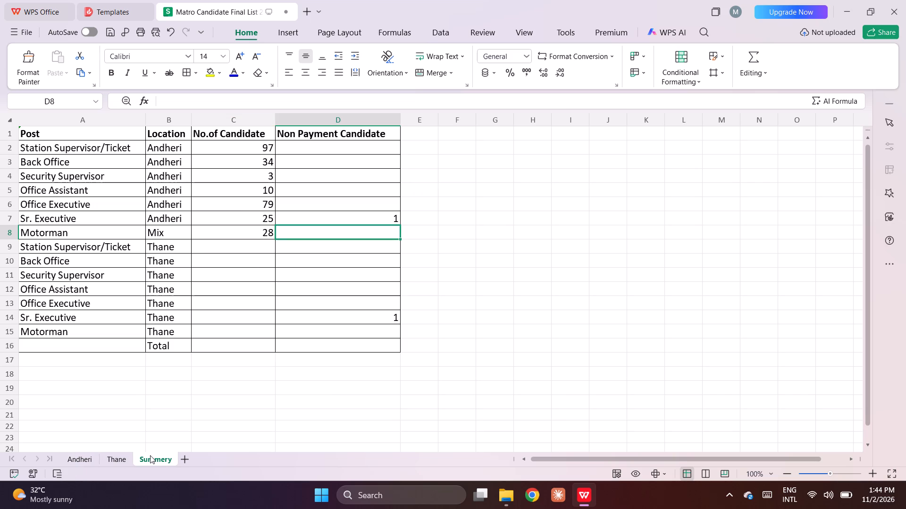
key("1")
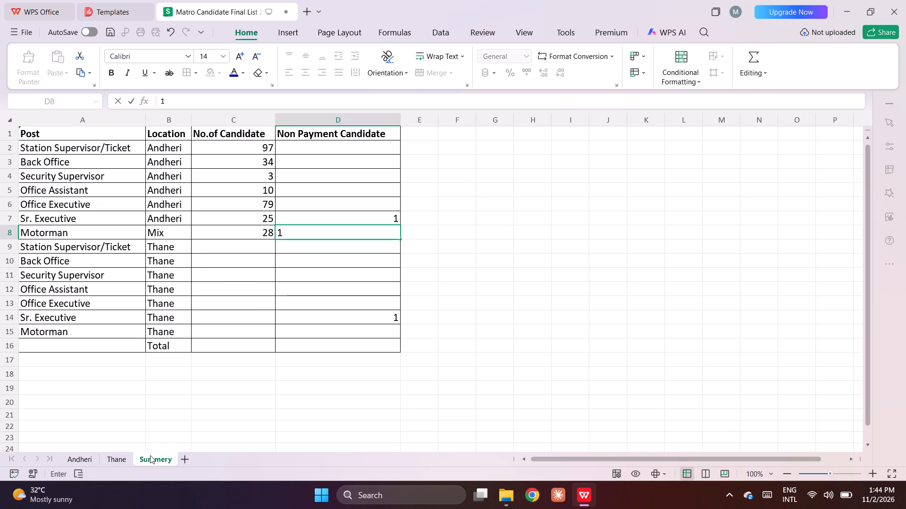
key("Down")
key("Left")
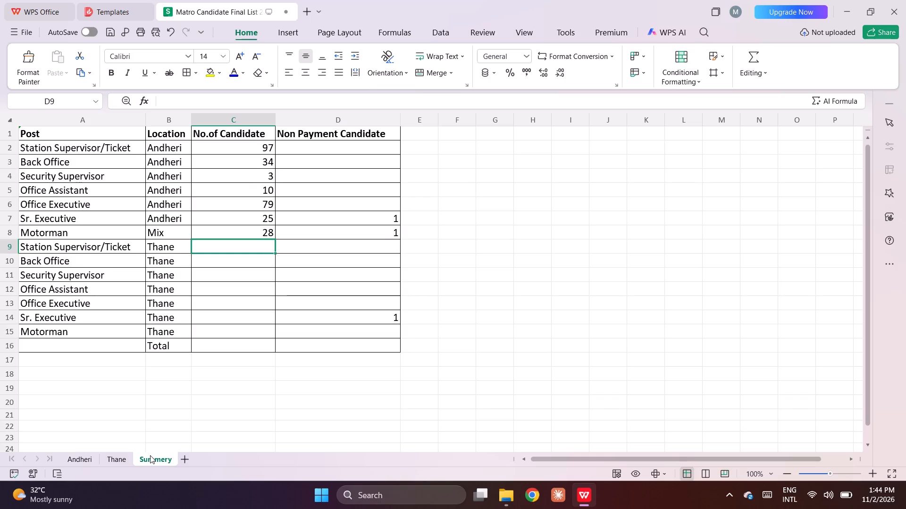
Check the Station Supervisor/Ticket list on the Thane sheet and enter 37 as its number of candidates in the Summery sheet's Thane row.
left_click(105, 466)
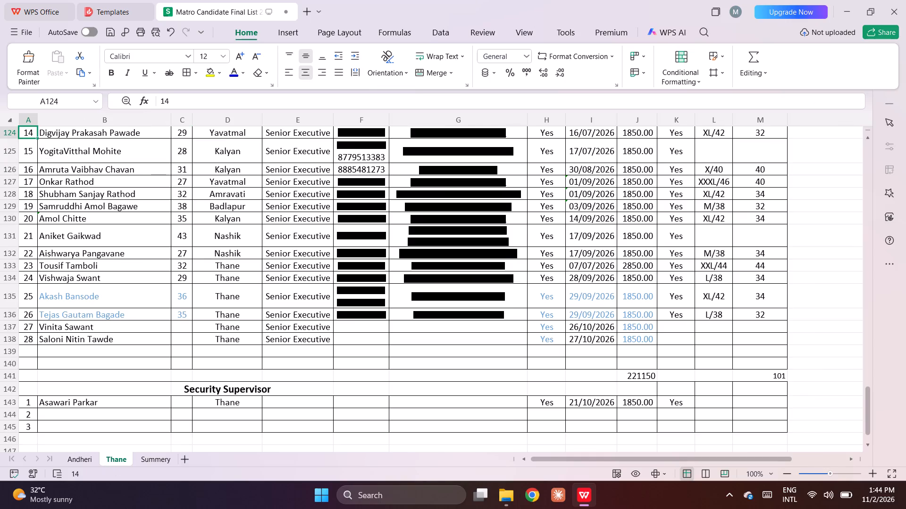
key("Page_Up")
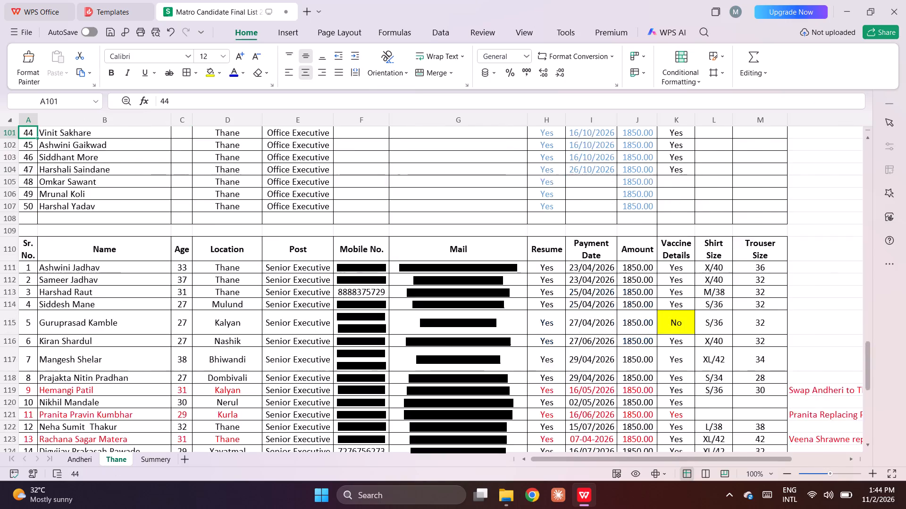
key("Page_Up")
key("Page_Up")
key("Page_Up")
key("Page_Up")
key("Page_Up")
key("Page_Up")
key("Page_Up")
key("Page_Up")
key("Page_Up")
key("Page_Up")
key("Page_Up")
key("Page_Up")
key("Page_Up")
key("Page_Up")
key("Page_Up")
key("Page_Up")
key("Page_Up")
key("Page_Up")
key("Page_Up")
key("Page_Up")
key("Down")
key("Down")
key("Down")
key("Down")
key("Down")
key("Down")
key("Down")
key("Down")
key("Down")
key("Down")
key("Down")
key("Down")
key("Down")
key("Down")
key("Down")
key("Down")
key("Down")
key("Down")
key("Down")
key("Down")
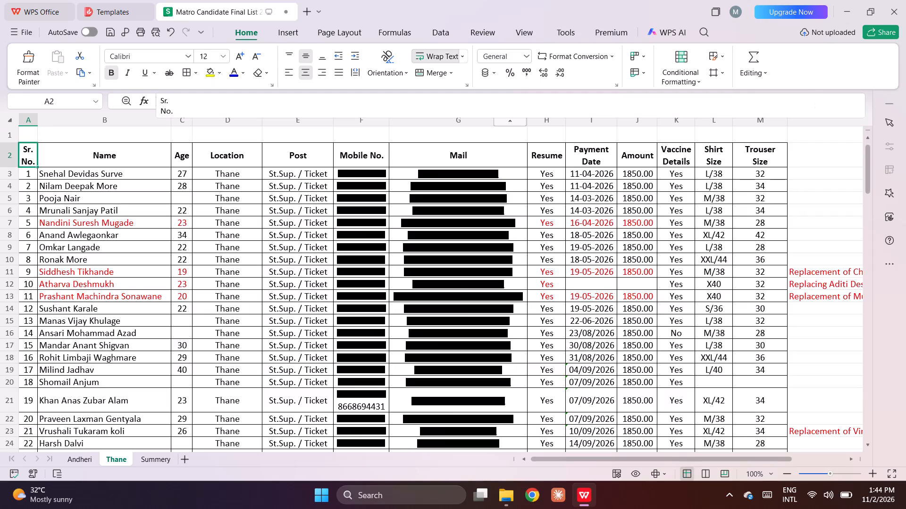
key("Down")
key("Down")
key("Down")
key("Down")
key("Down")
key("Down")
key("Down")
key("Down")
key("Down")
key("Down")
key("Down")
key("Down")
key("Down")
key("Down")
key("Down")
key("Down")
key("Down")
key("Down")
key("Down")
key("Down")
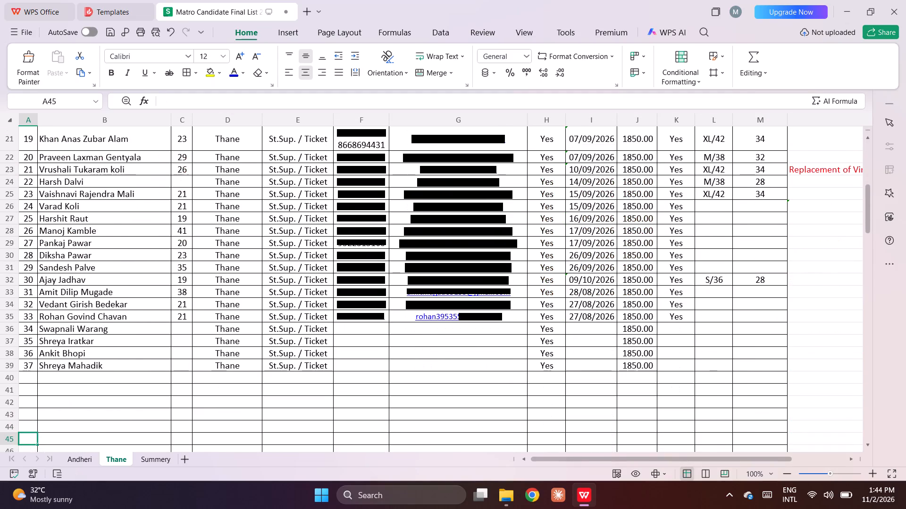
left_click(163, 452)
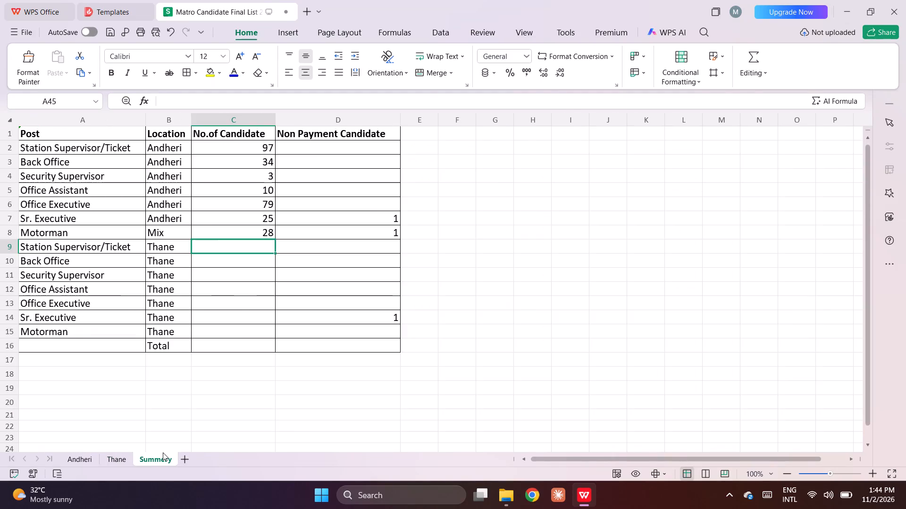
type("37")
key("Down")
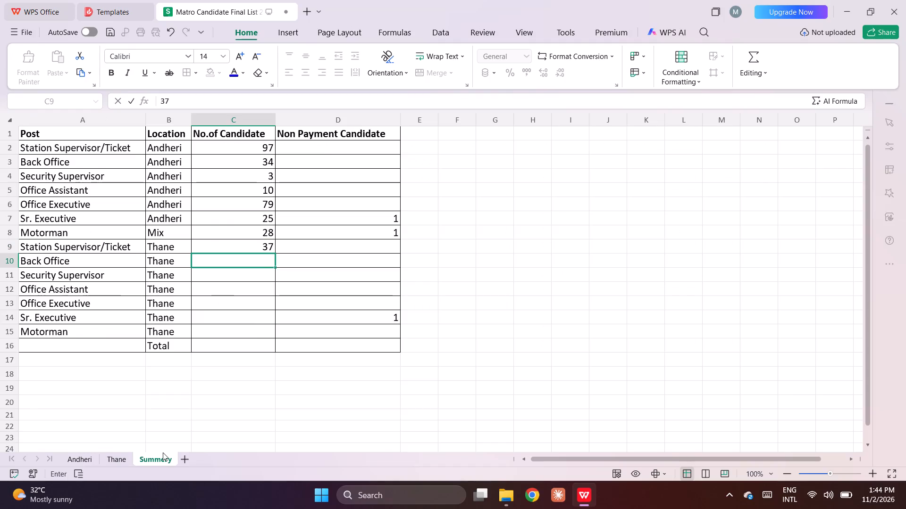
Examine the Office Executive lists on the Thane sheet, from the CBD Belapur section through the last numbered Thane entry.
left_click(110, 458)
key("Down")
key("Down")
key("Down")
key("Down")
key("Down")
key("Down")
key("Down")
key("Down")
key("Down")
key("Down")
key("Down")
key("Down")
key("Down")
key("Down")
key("Down")
key("Down")
key("Down")
key("Down")
key("Down")
key("Down")
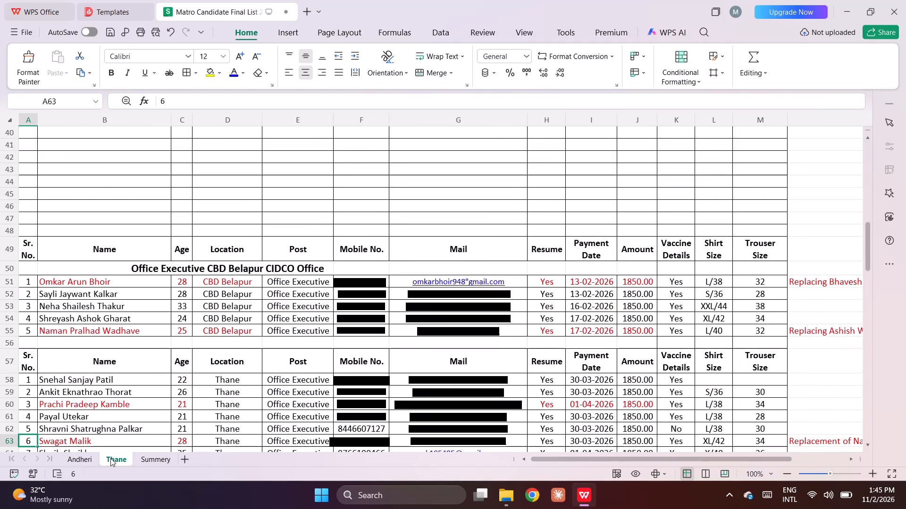
key("Down")
key("Down")
key("Down")
key("Down")
key("Down")
key("Down")
key("Down")
key("Down")
key("Down")
key("Down")
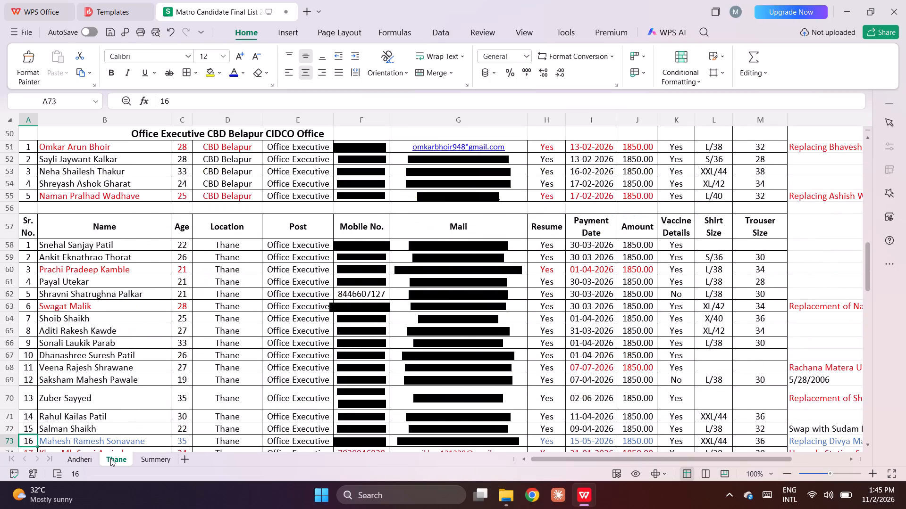
key("Up")
key("Up")
key("Up")
key("Up")
key("Up")
key("Up")
key("Up")
key("Up")
key("Up")
key("Up")
key("Up")
key("Up")
key("Up")
key("Up")
key("Up")
key("Up")
key("Up")
key("Up")
key("Up")
key("Up")
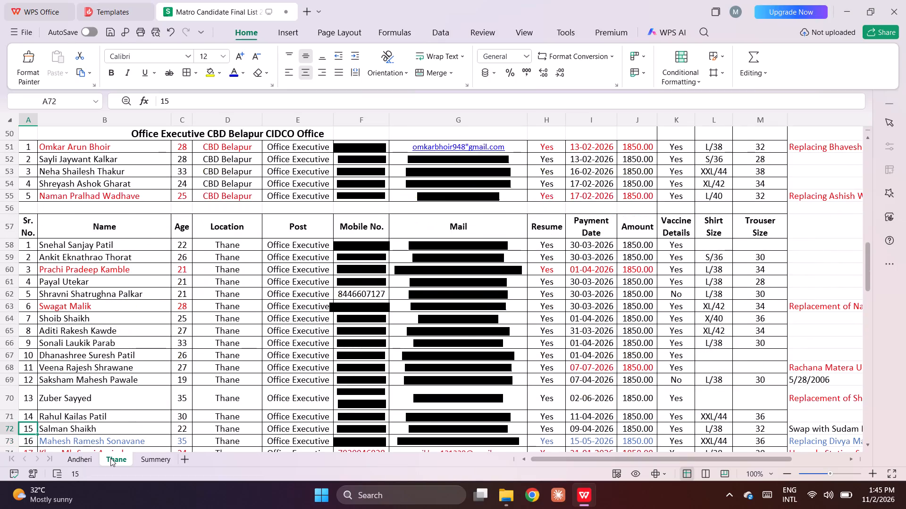
key("Up")
key("Up")
key("Up")
key("Up")
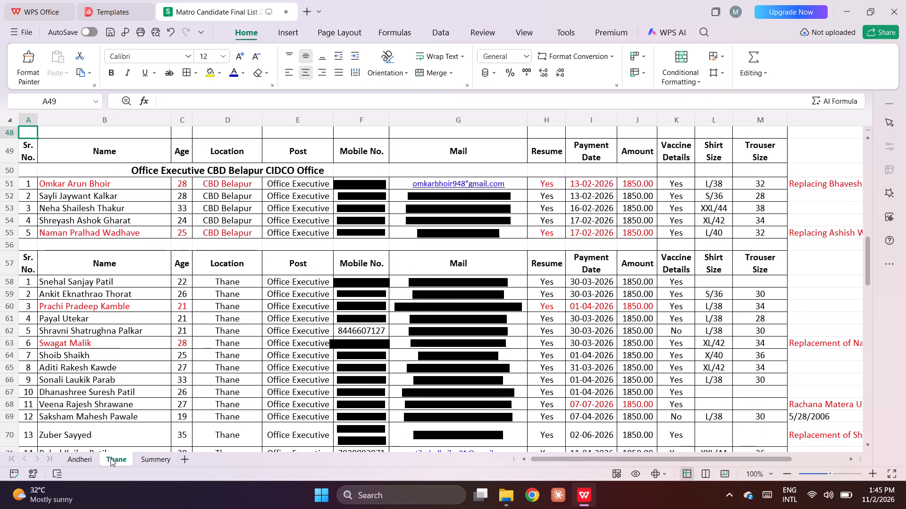
key("Down")
key("Down")
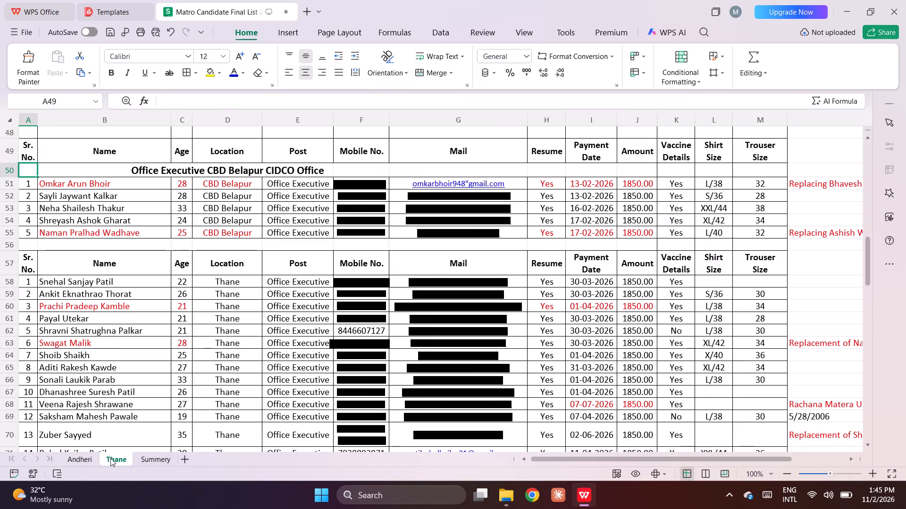
key("Down")
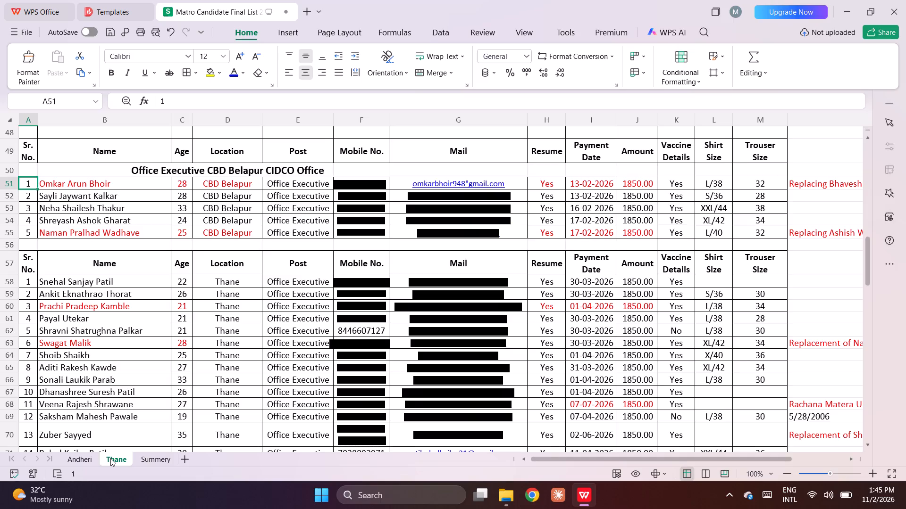
key("Down")
key("Down")
key("Down")
key("Down")
key("Down")
key("Down")
key("Down")
key("Down")
key("Down")
key("Down")
key("Down")
key("Down")
key("Down")
key("Down")
key("Down")
key("Down")
key("Down")
key("Down")
key("Down")
key("Down")
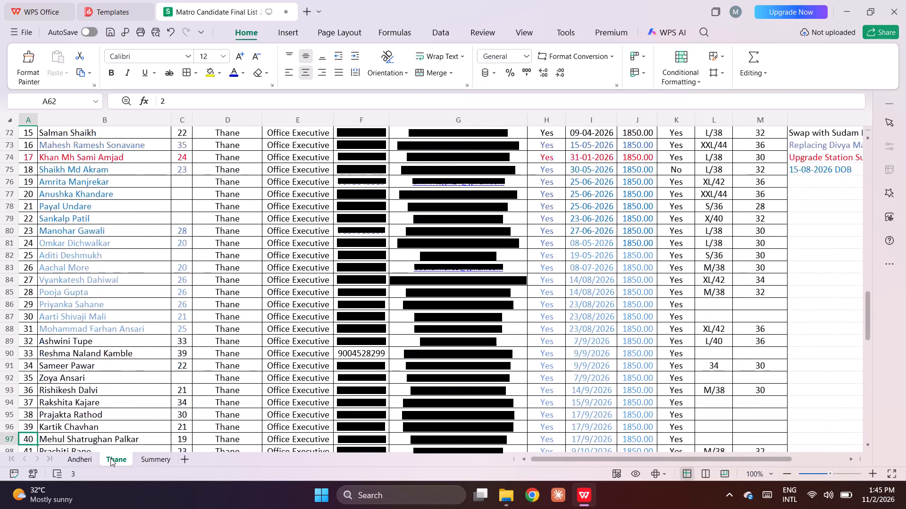
key("Down")
key("Down")
key("Down")
key("Down")
key("Down")
key("Down")
key("Down")
key("Down")
key("Down")
key("Down")
key("Down")
key("Down")
key("Down")
key("Down")
key("Down")
key("Down")
key("Down")
key("Down")
key("Down")
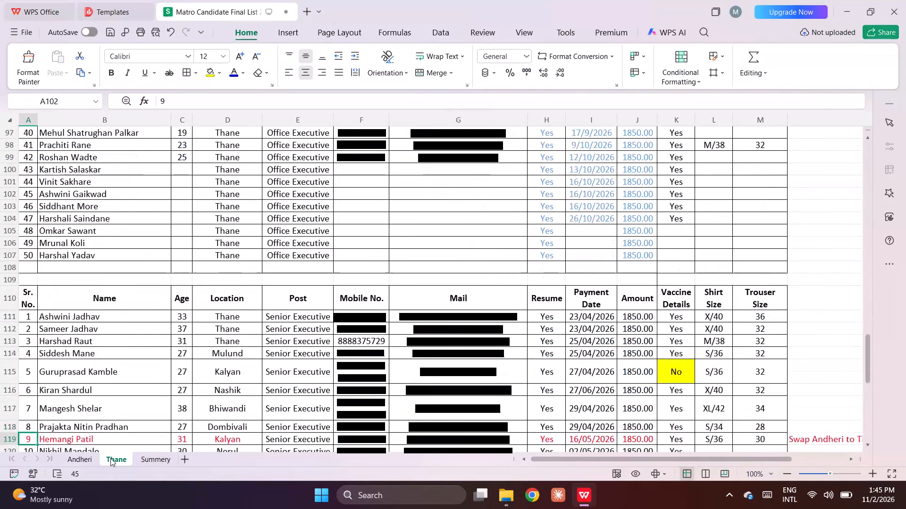
key("Up")
key("Up")
key("Up")
key("Up")
key("Up")
key("Up")
key("Up")
key("Up")
key("Up")
key("Up")
key("Up")
key("Up")
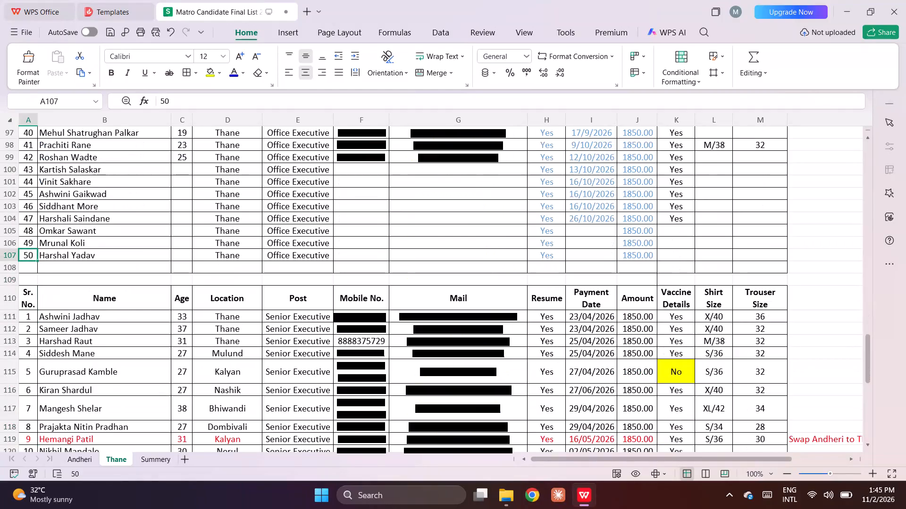
In the Summery sheet's Thane rows, enter 1 candidate for Security Supervisor and 50 candidates for Office Executive.
left_click(150, 463)
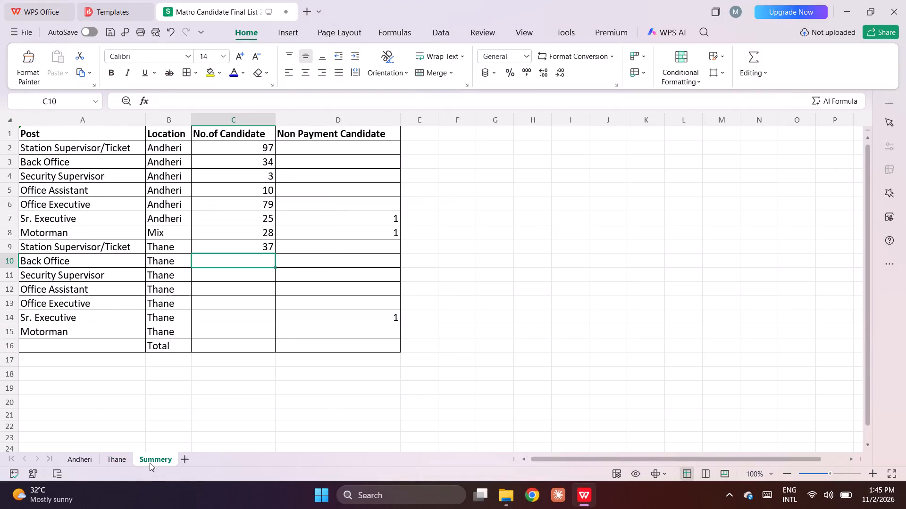
key("Down")
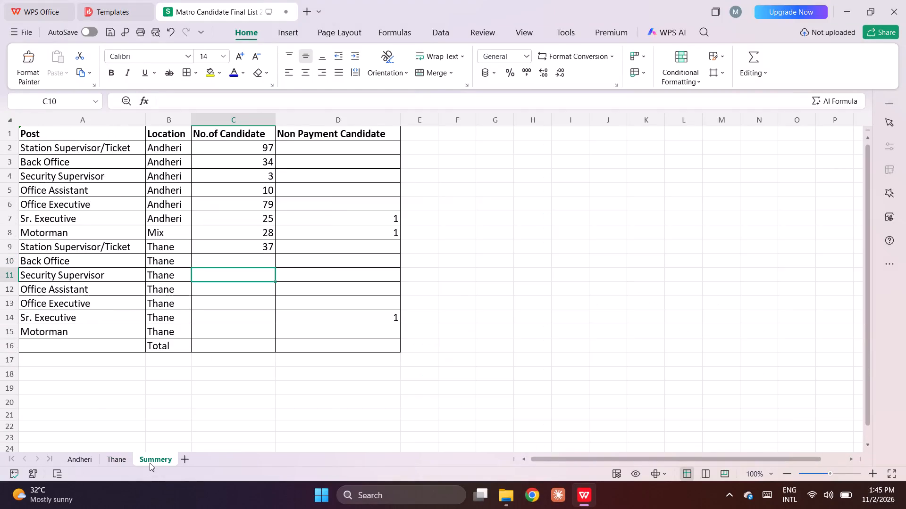
key("Down")
key("Up")
key("1")
key("Down")
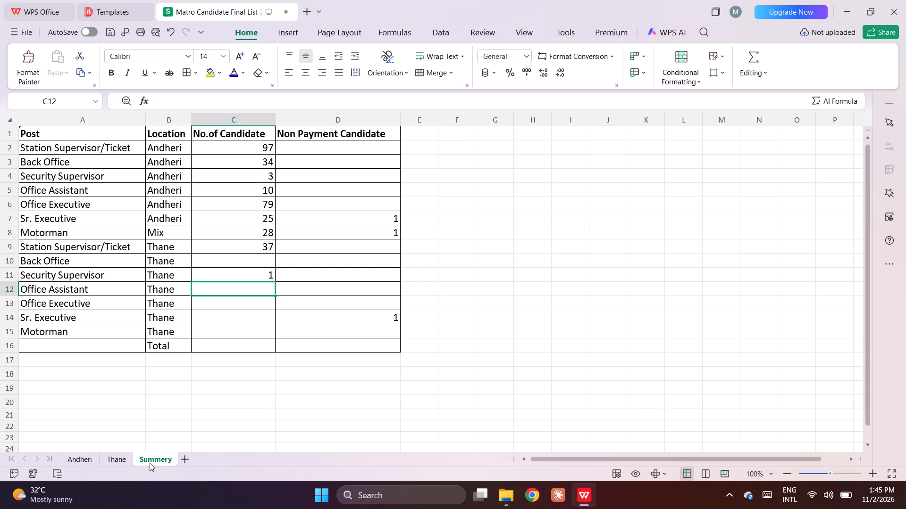
key("Down")
type("50")
key("Down")
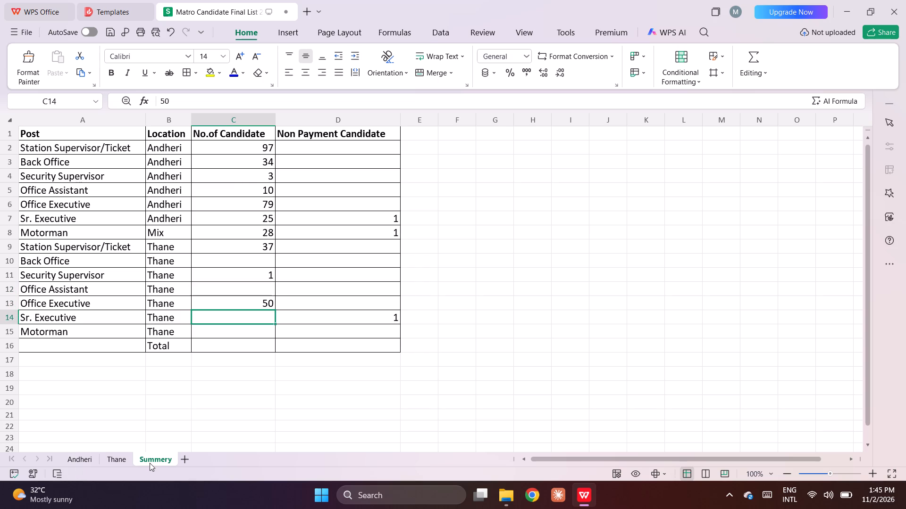
Check the last Senior Executive entry on the Thane sheet and enter 28 as the Sr. Executive candidate count in the Summery sheet's Thane row.
left_click(117, 458)
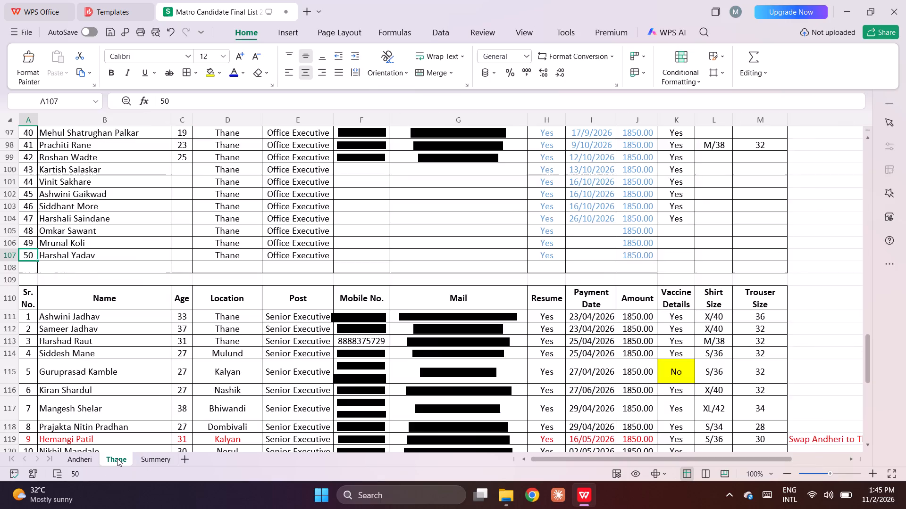
key("Left")
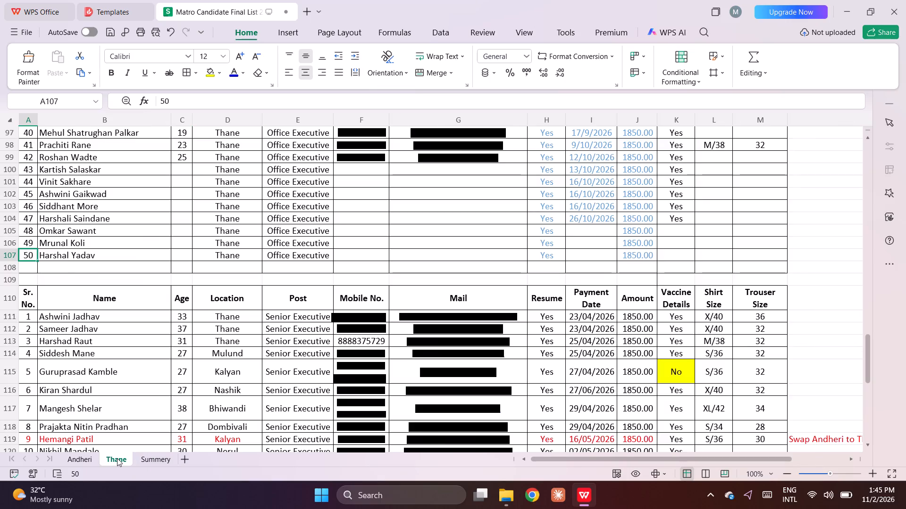
key("Down")
key("Down")
key("Down")
key("Down")
key("Down")
key("Down")
key("Down")
key("Down")
key("Down")
key("Down")
key("Down")
key("Down")
key("Down")
key("Down")
key("Down")
key("Down")
key("Down")
key("Down")
key("Down")
key("Down")
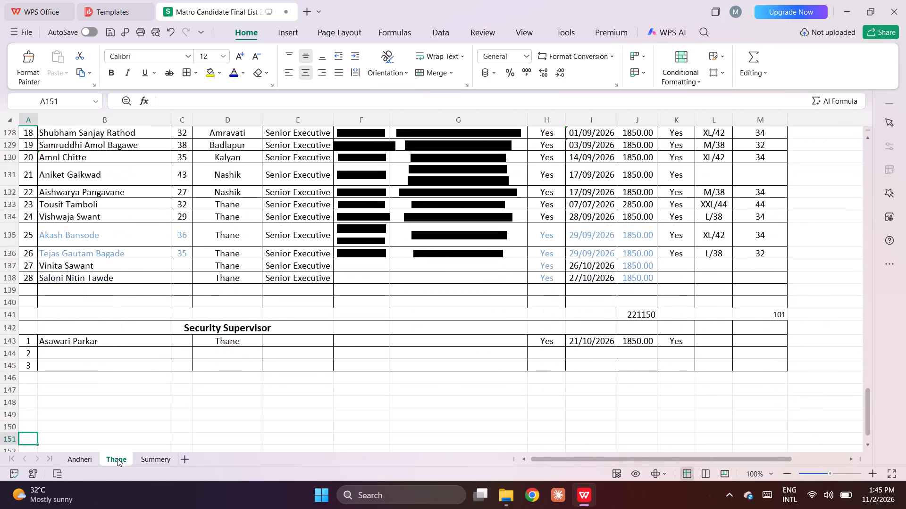
left_click(147, 455)
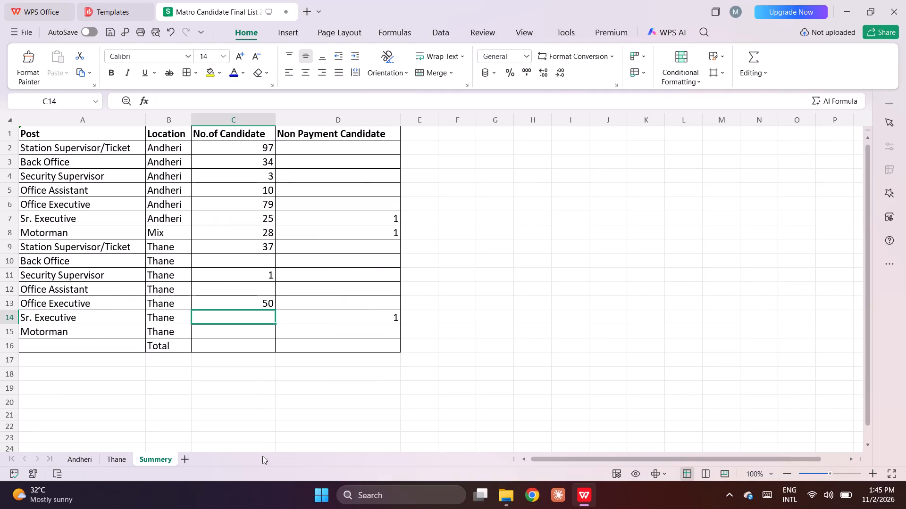
type("28")
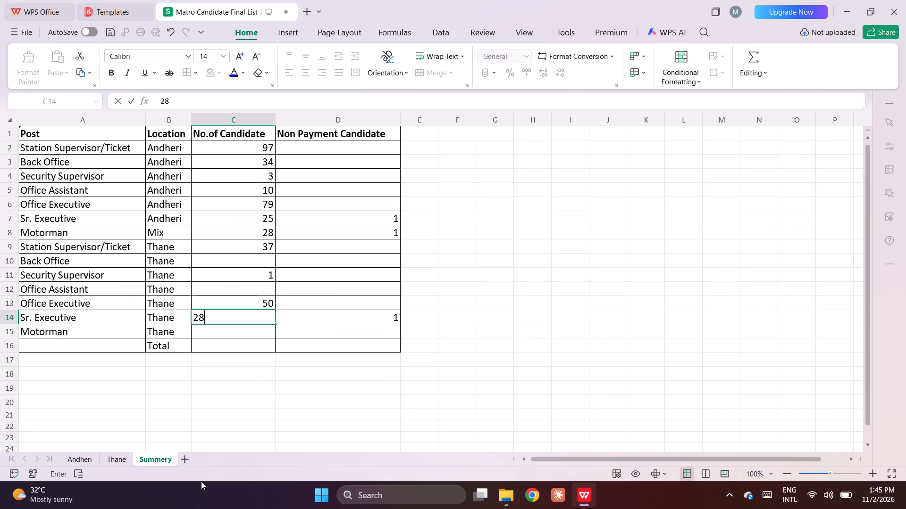
key("Down")
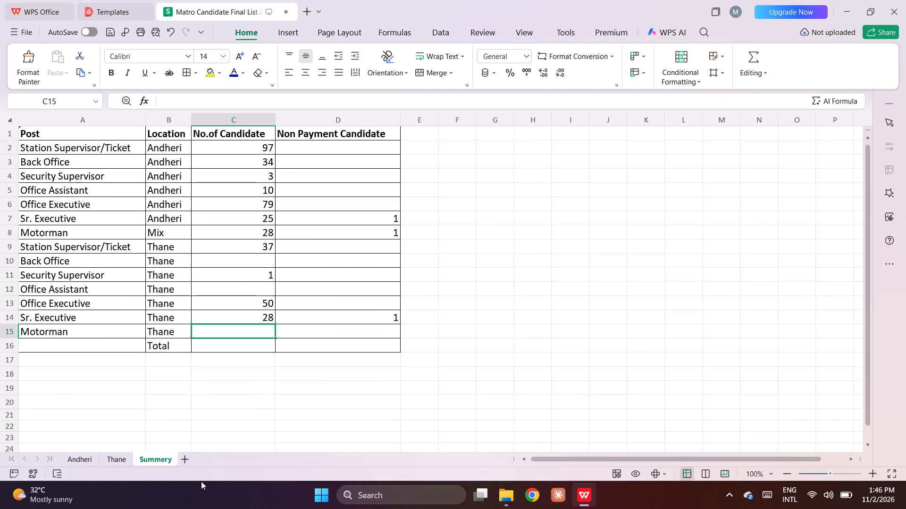
Go back over the Thane rows of the Summery sheet and save the workbook.
key("Up")
key("Up")
key("Up")
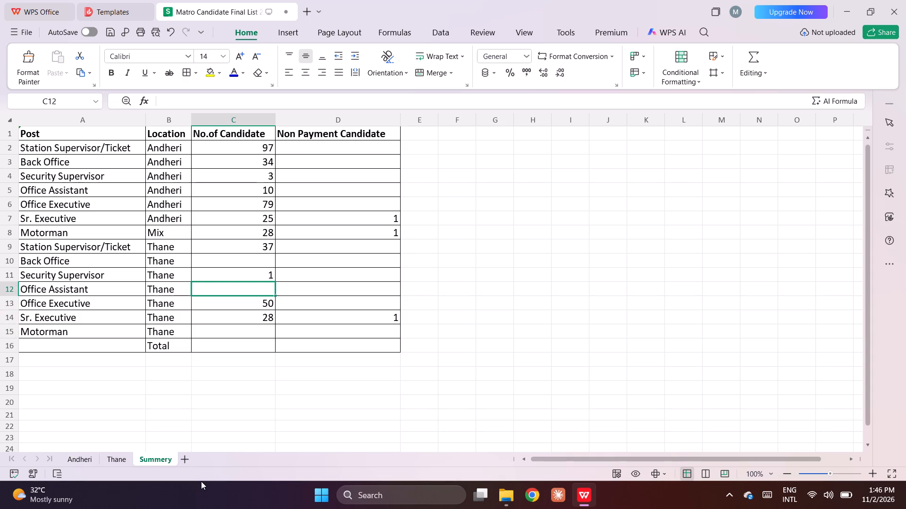
key("Up")
key("Up")
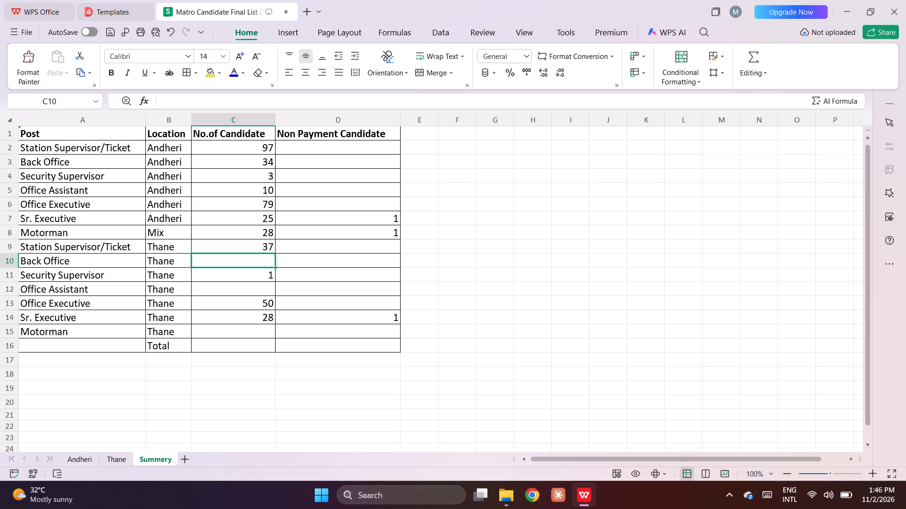
key("ctrl+s")
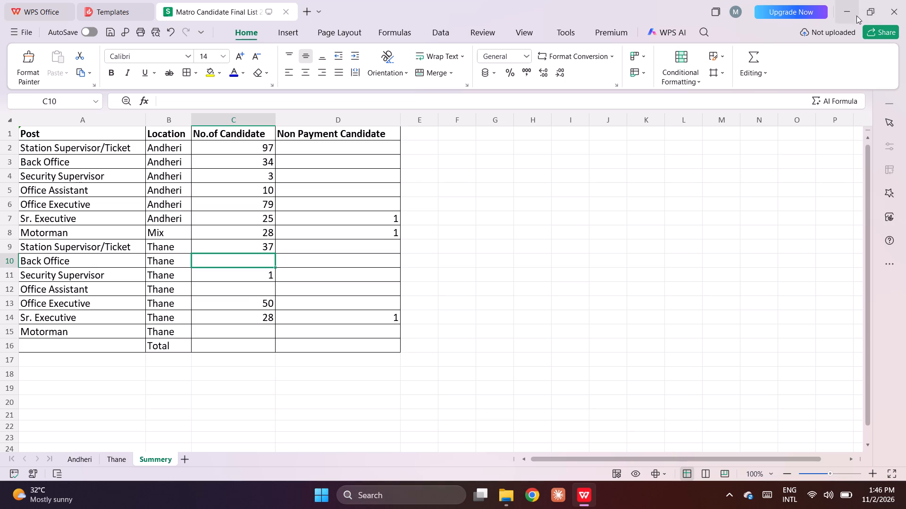
In File Explorer, look through the Metro folder, open its Final List subfolder and reopen the Matro Candidate Final List 28.10.2026 workbook.
left_click(850, 16)
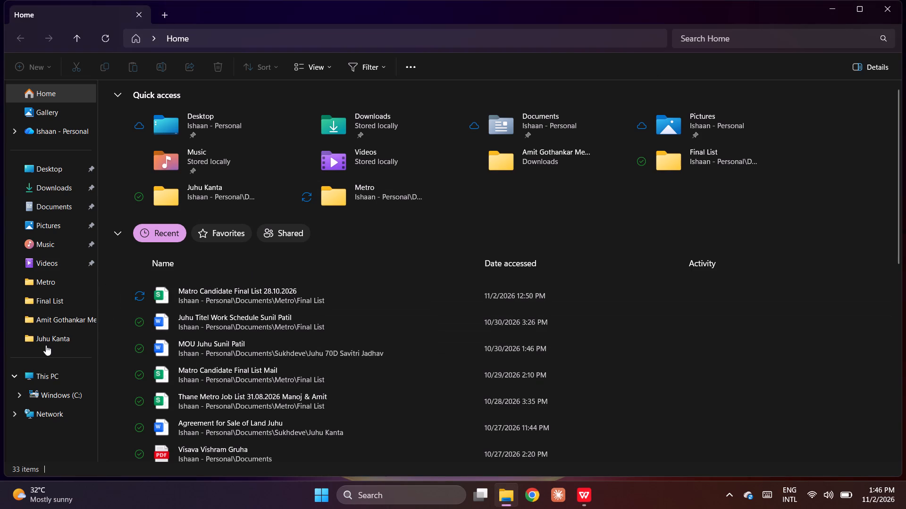
left_click(56, 286)
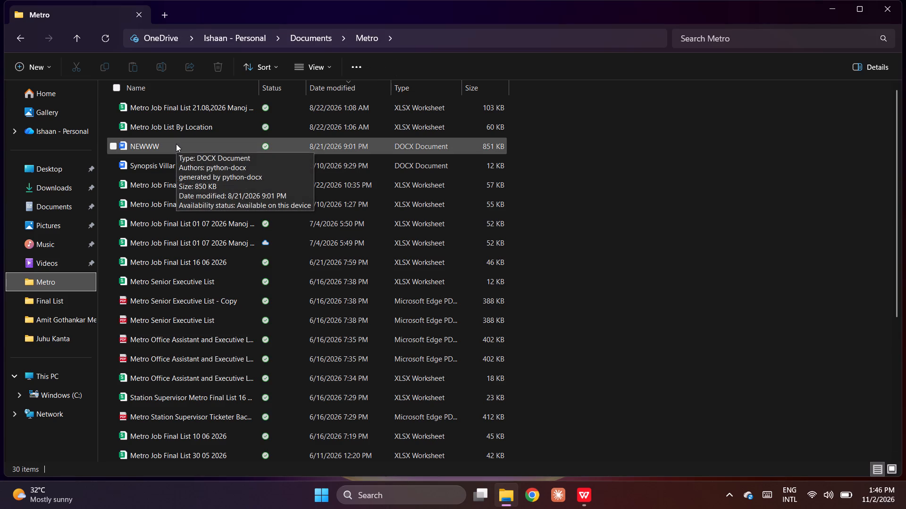
key("Page_Up")
key("Page_Up")
key("Page_Up")
key("Page_Up")
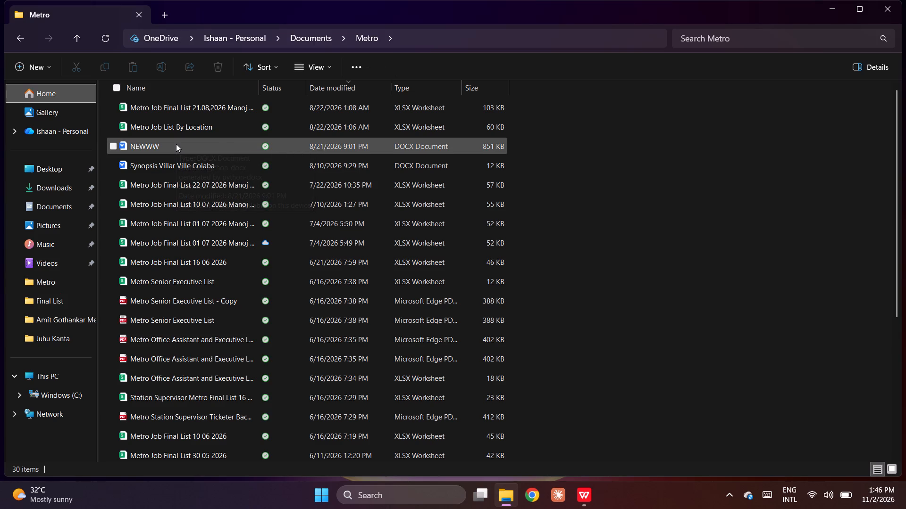
left_click(176, 144)
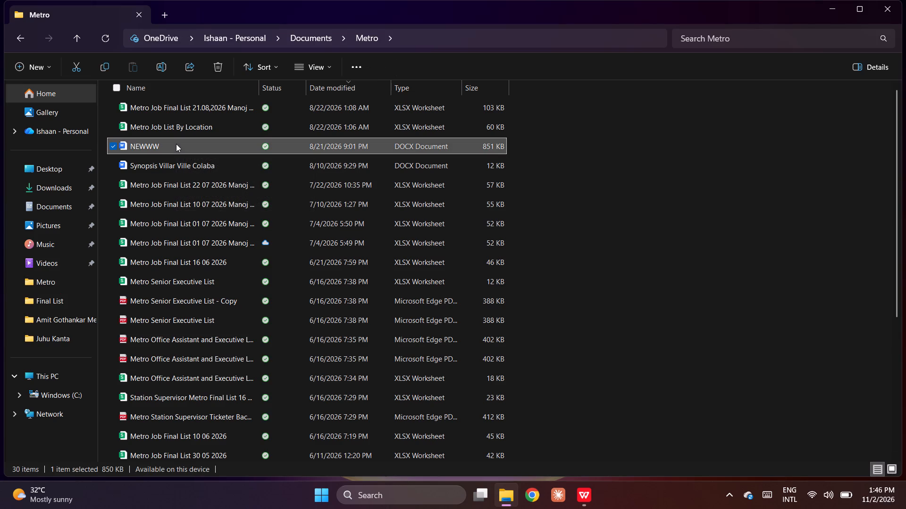
key("Page_Up")
key("Page_Up")
key("Page_Down")
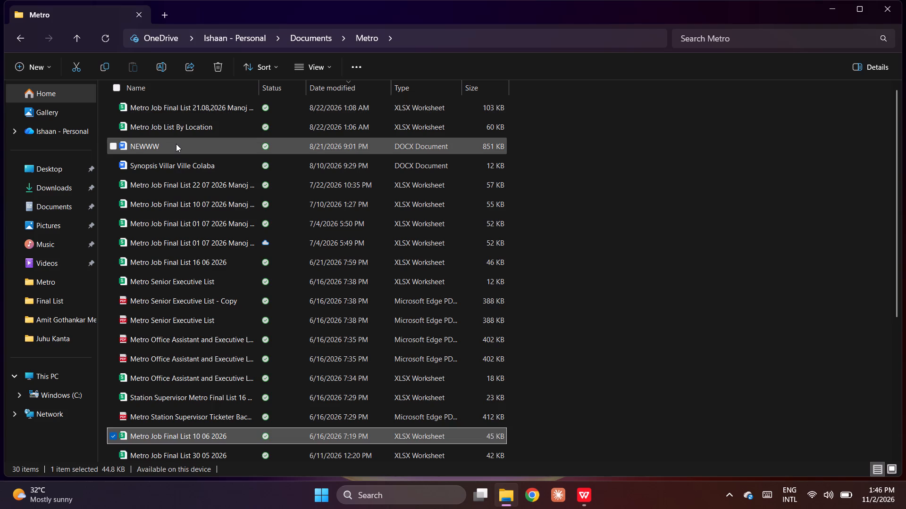
key("Page_Down")
key("Page_Down")
key("Page_Down")
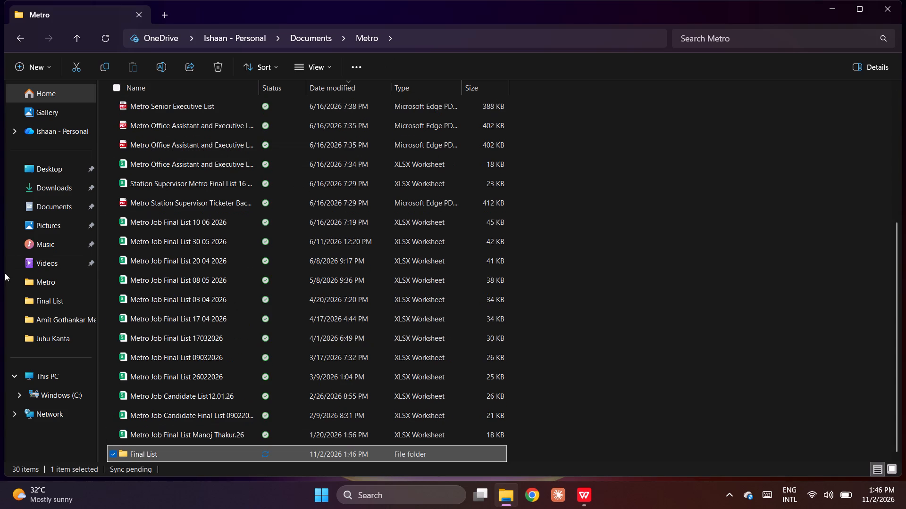
double_click(169, 453)
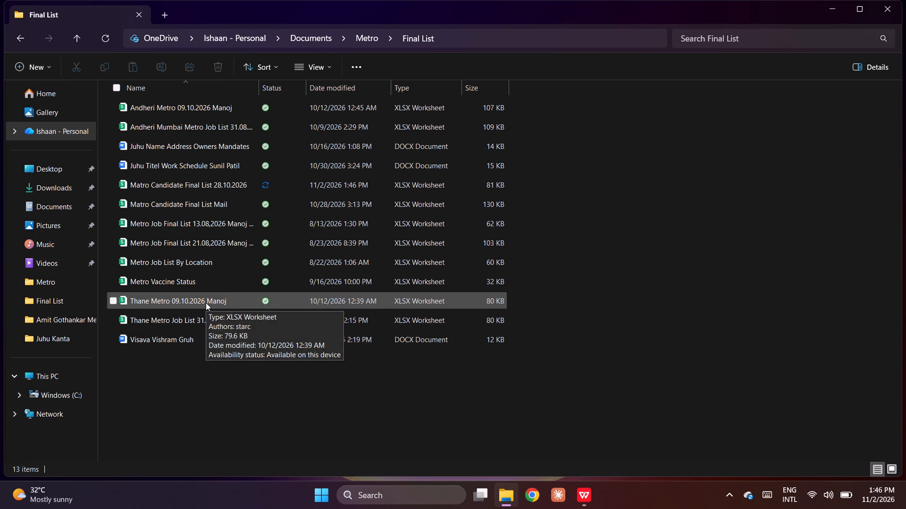
double_click(192, 183)
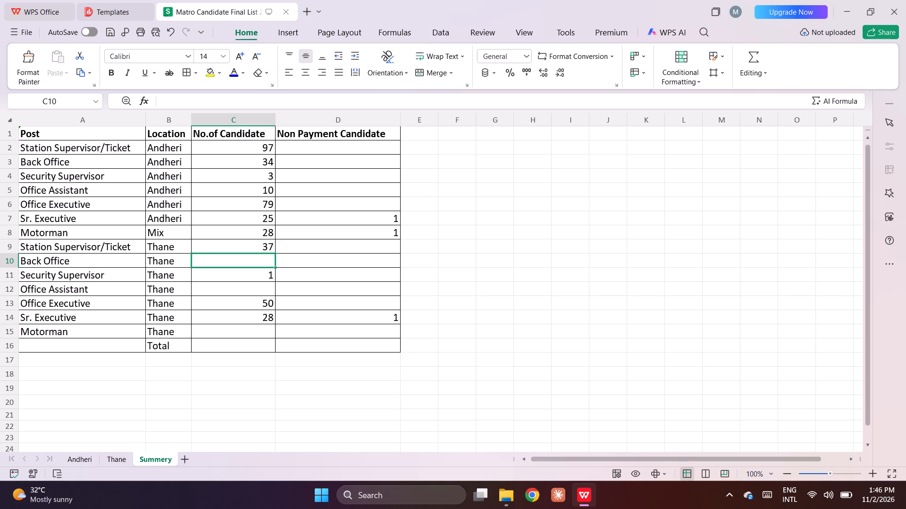
Open the Andheri Metro 09.10.2026 workbook from the Final List folder, check its Station Sup. & Back Off sheet, and close it.
left_click(513, 501)
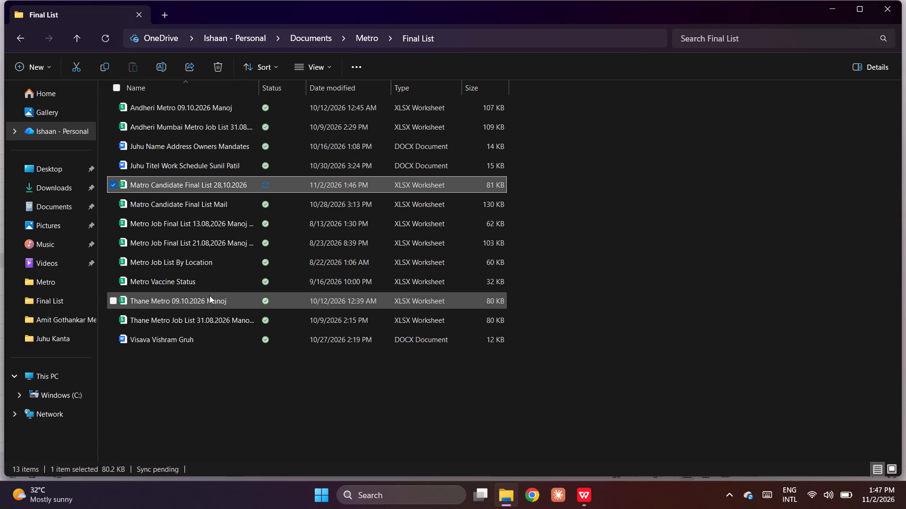
double_click(204, 112)
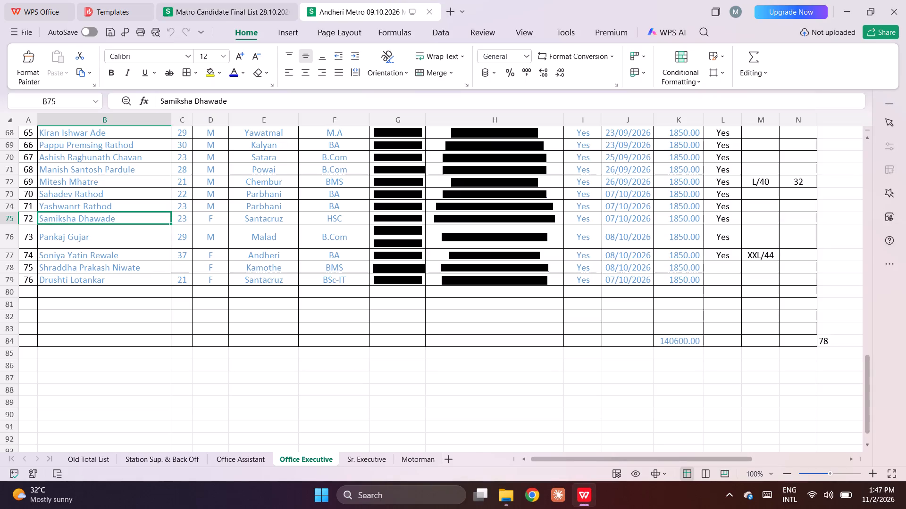
left_click(151, 458)
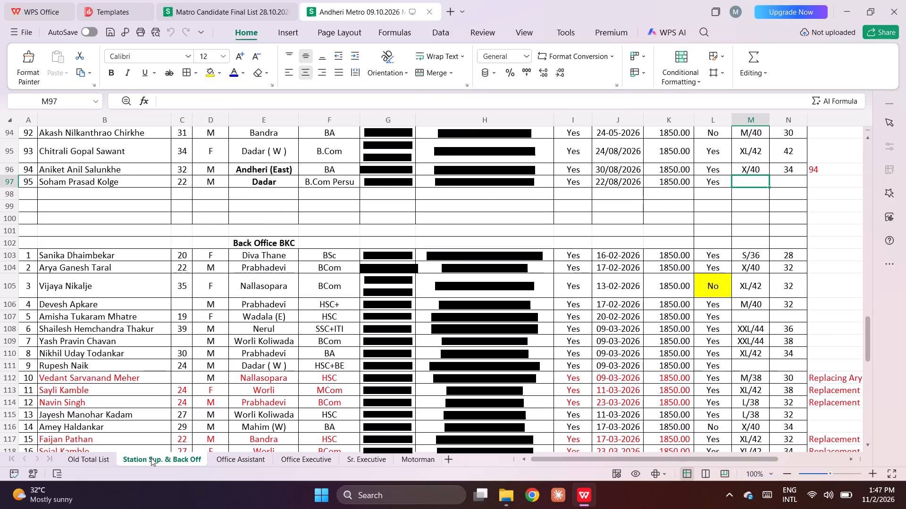
key("Up")
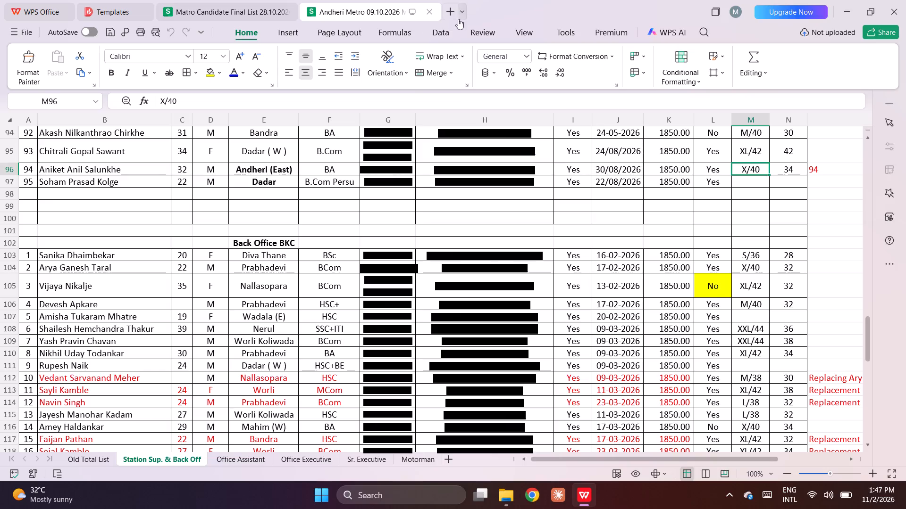
left_click(431, 10)
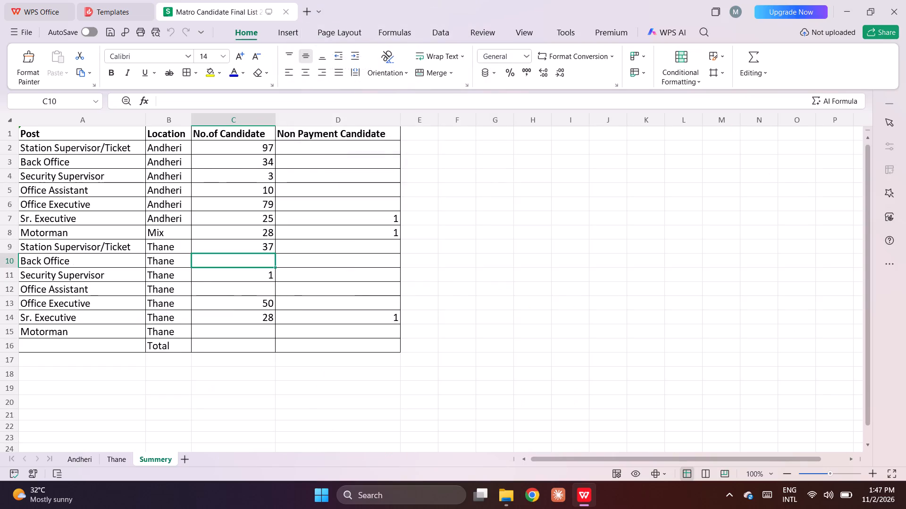
Open the Thane Metro 09.10.2026 workbook and examine its Station Sup. & Back Office list from the header through the last entry.
left_click(507, 497)
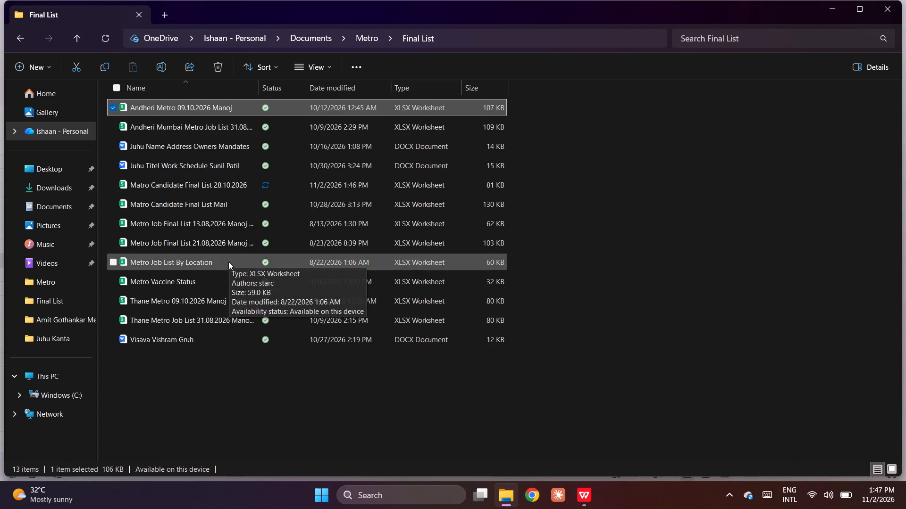
double_click(211, 306)
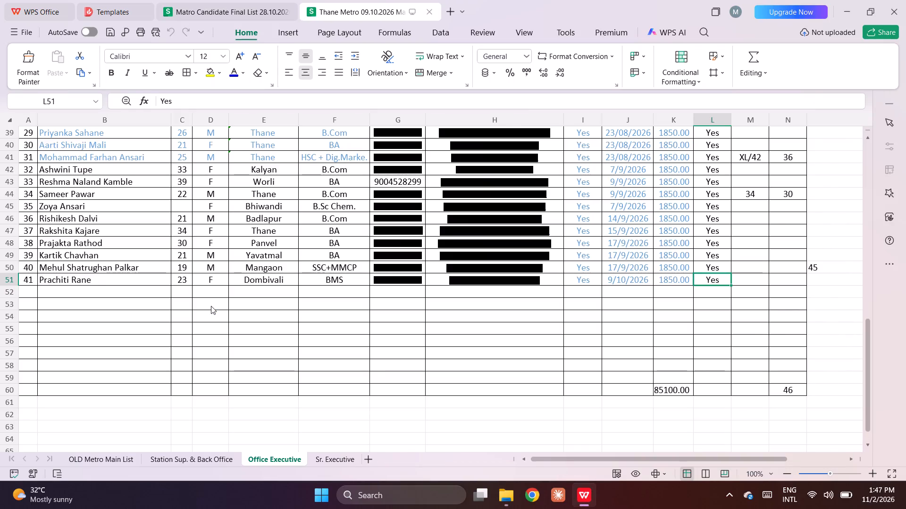
left_click(190, 458)
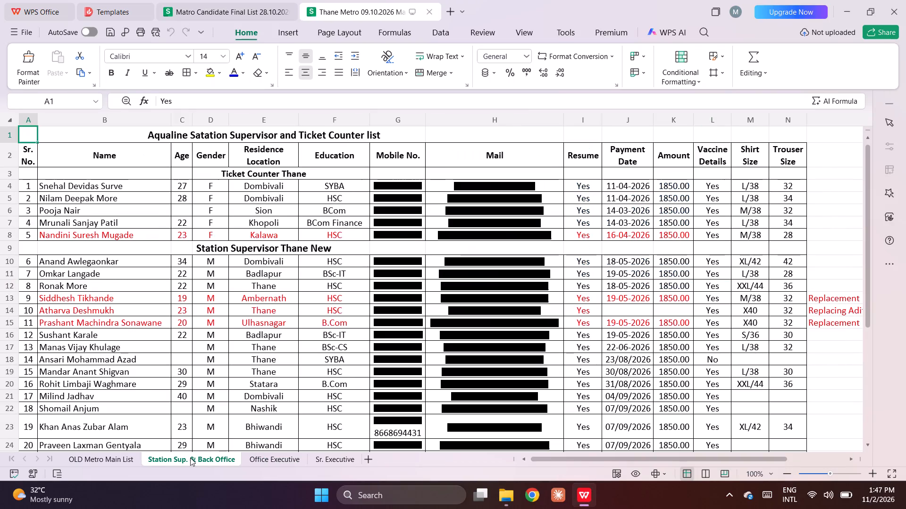
key("Up")
key("Down")
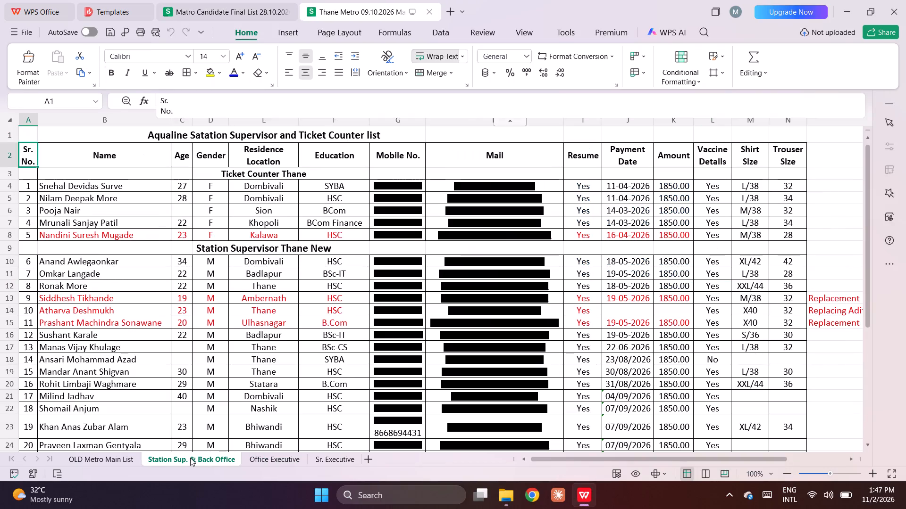
key("Down")
key("Down")
key("Down")
key("Down")
key("Down")
key("Up")
key("Up")
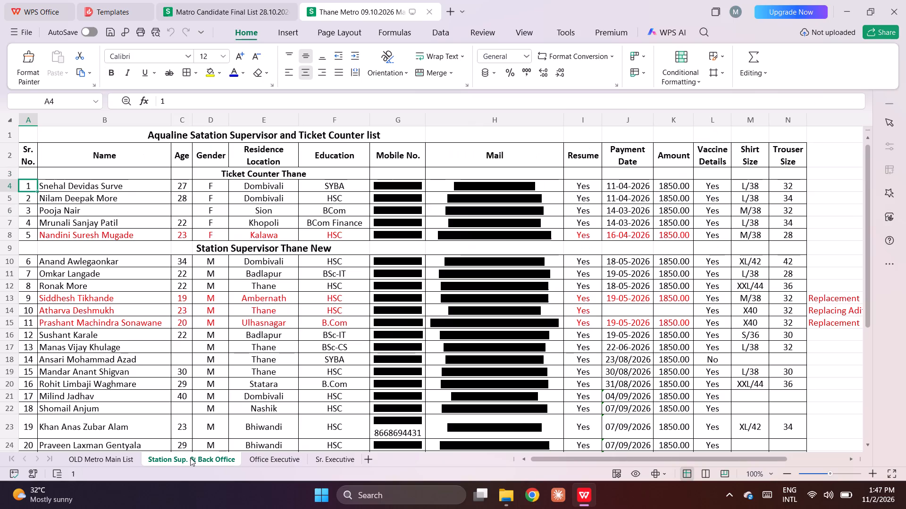
key("Up")
key("Down")
key("Down")
key("Down")
key("Down")
key("Down")
key("Down")
key("Down")
key("Down")
key("Down")
key("Down")
key("Down")
key("Down")
key("Down")
key("Down")
key("Down")
key("Down")
key("Down")
key("Down")
key("Down")
key("Down")
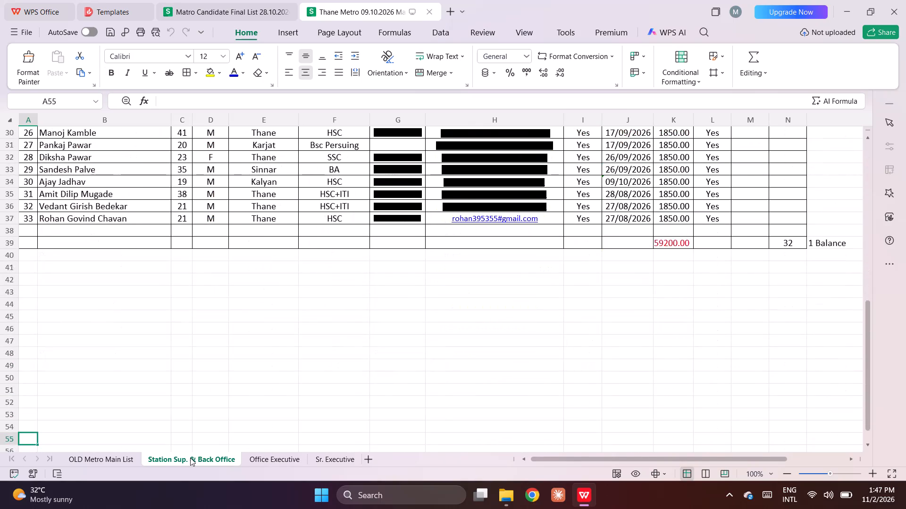
Examine the Thane workbook's Office Executive sheet from the last entries up to the CBD Belapur section at the top.
left_click(266, 455)
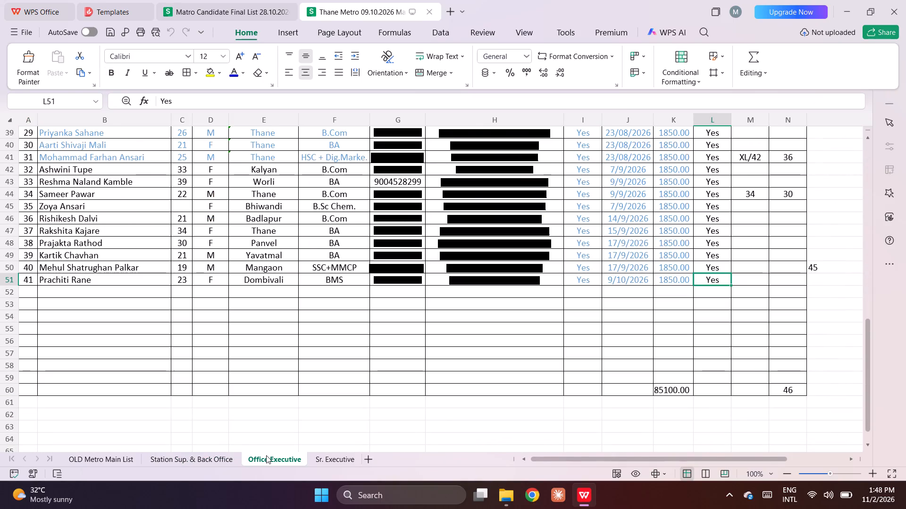
key("Up")
key("Up")
key("Up")
key("Up")
key("Up")
key("Up")
key("Up")
key("Up")
key("Up")
key("Up")
key("Up")
key("Up")
key("Up")
key("Up")
key("Up")
key("Up")
key("Up")
key("Up")
key("Up")
key("Up")
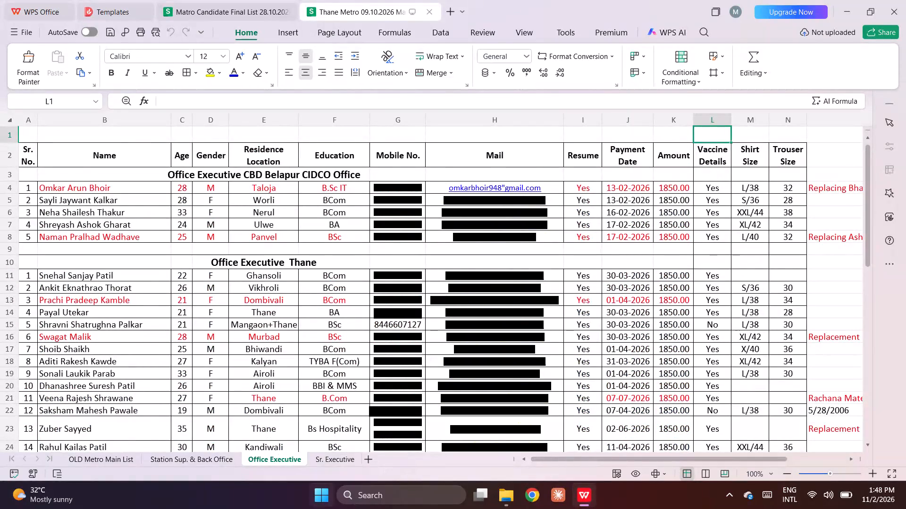
Check the Sr. Executive sheet of the Thane Metro workbook and close that workbook.
left_click(330, 462)
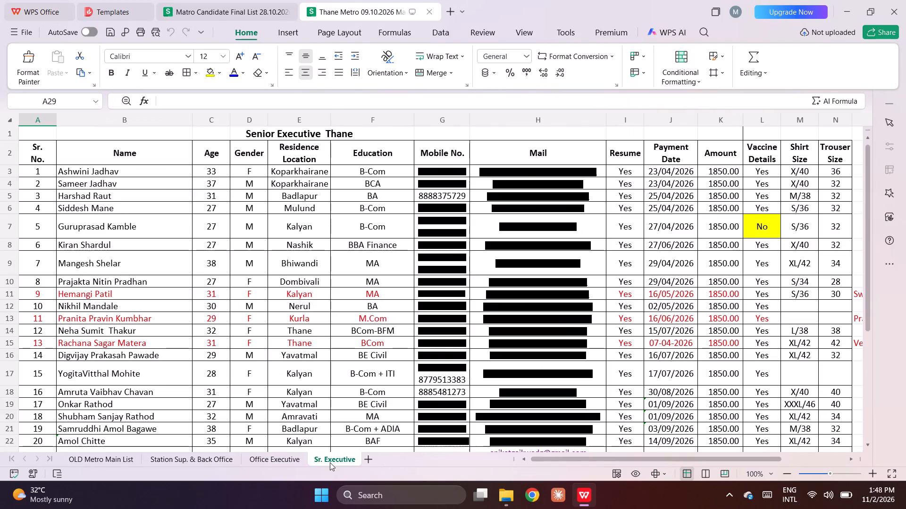
left_click(433, 11)
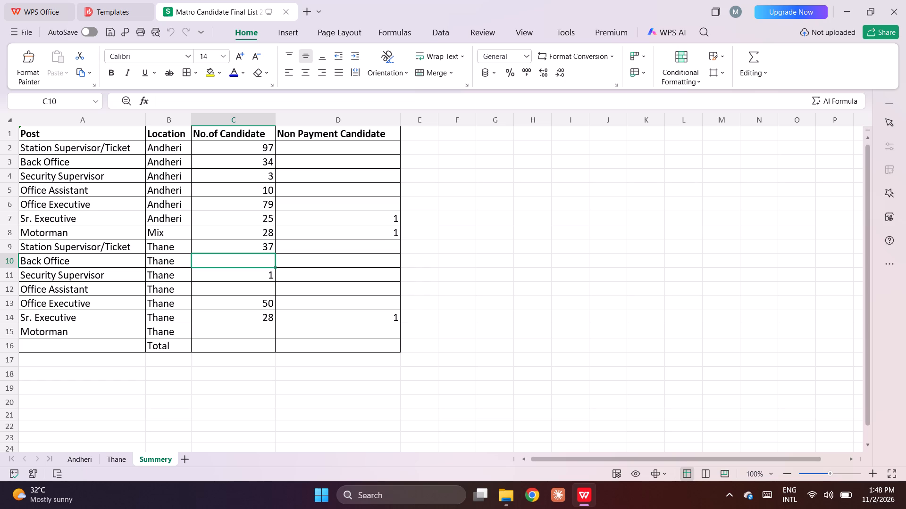
In the Summery sheet, copy the Office Executive post name over the Office Assistant entry in the Thane rows.
left_click(38, 301)
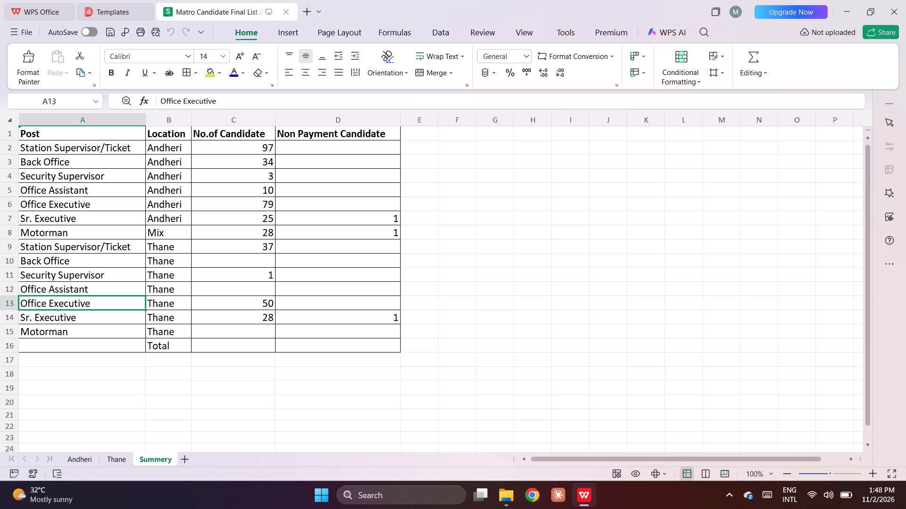
left_click(38, 301)
key("ctrl+c")
key("Up")
key("Up")
key("Right")
key("Right")
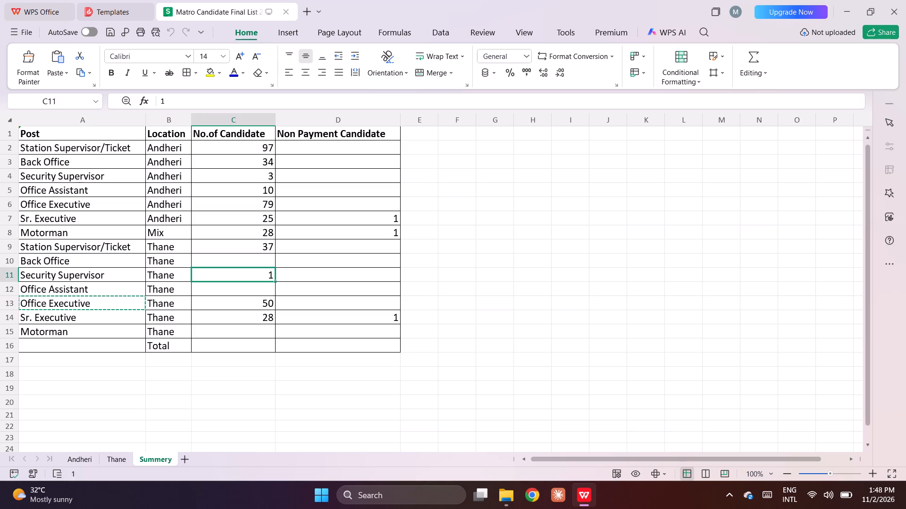
key("Down")
key("Left")
key("Left")
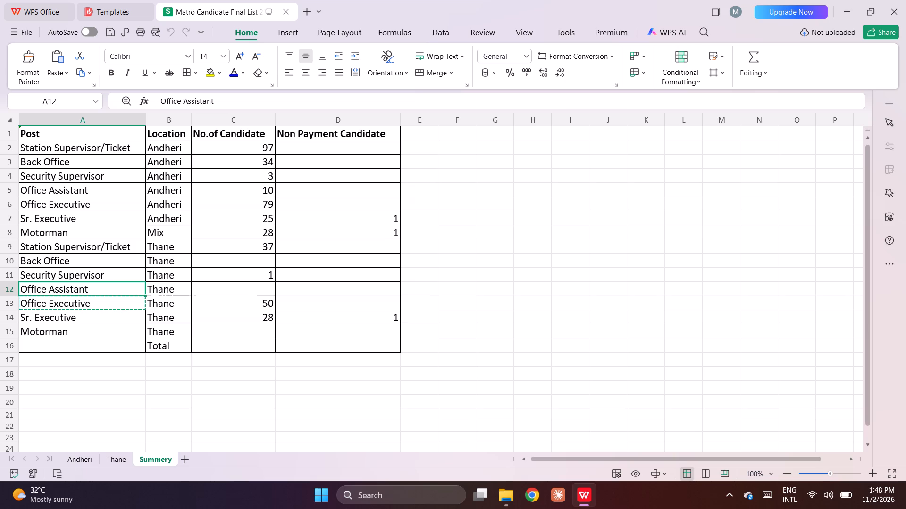
key("ctrl+v")
Set the copied Office Executive row's location to CBD and its candidate count to 5.
key("Right")
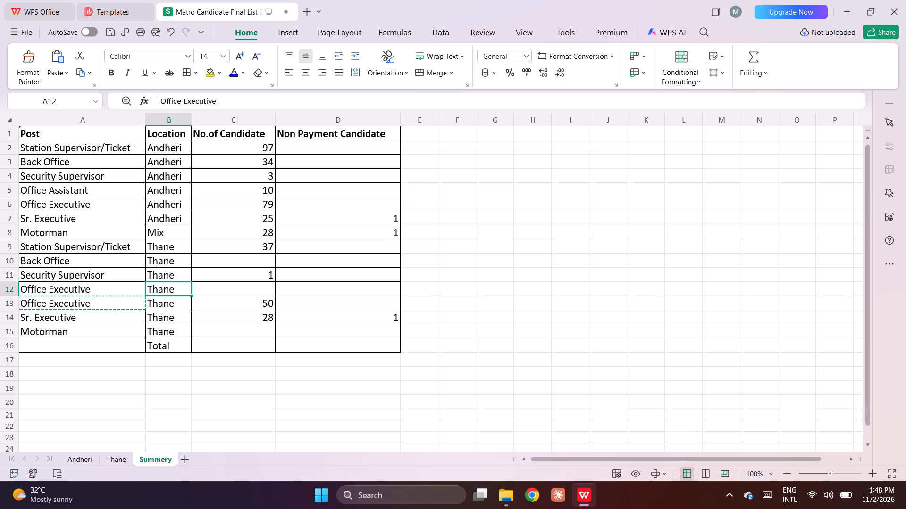
key("shift+c")
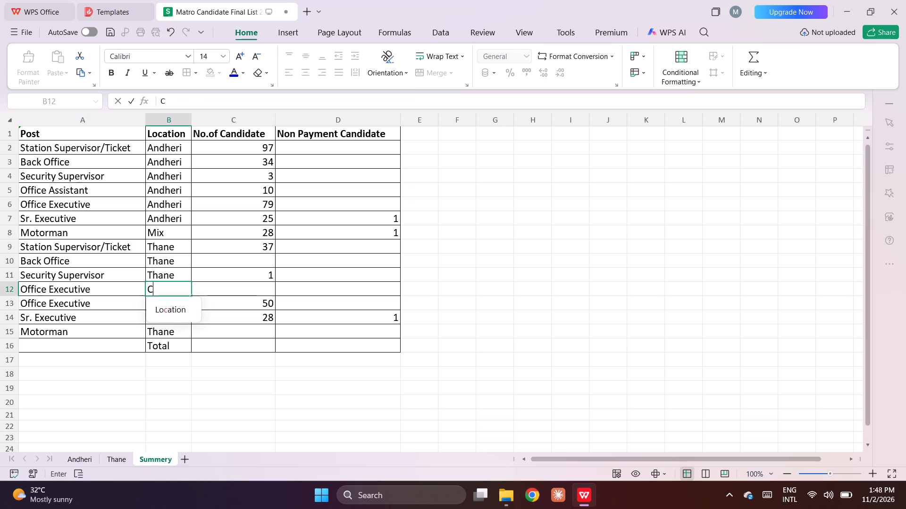
type("BD")
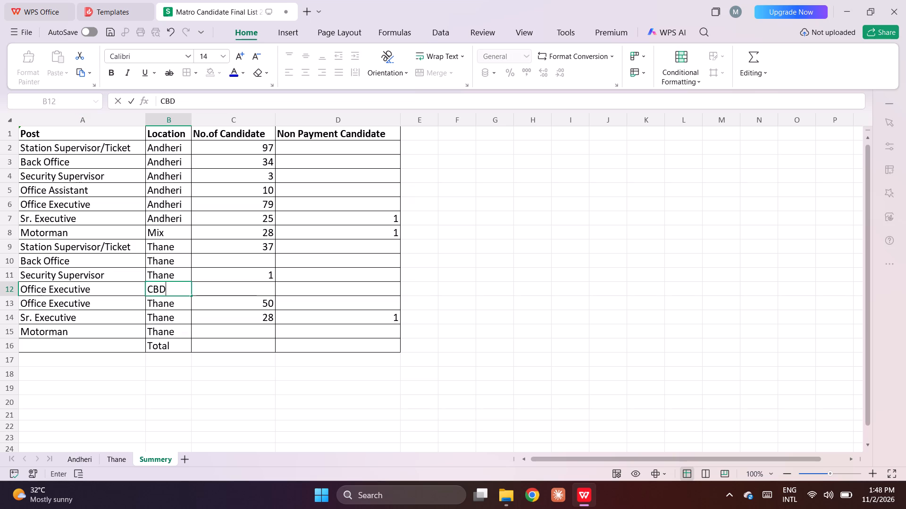
key("Right")
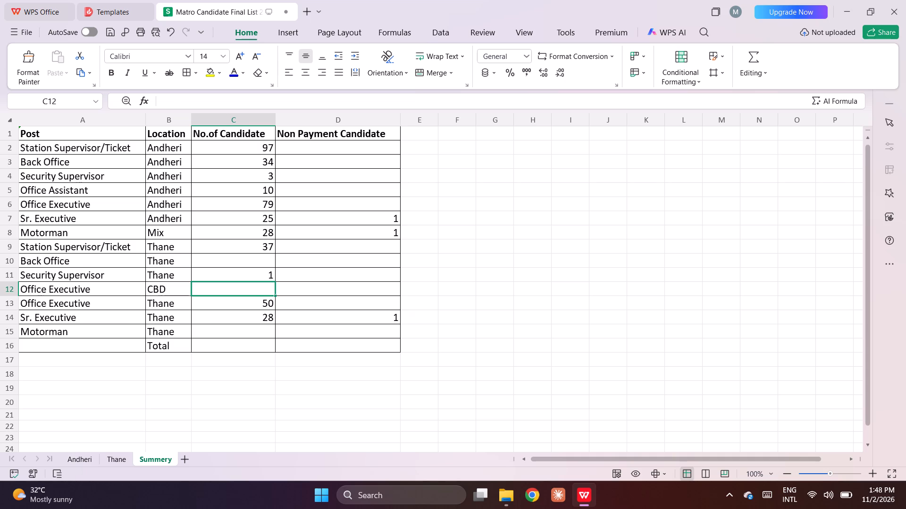
key("5")
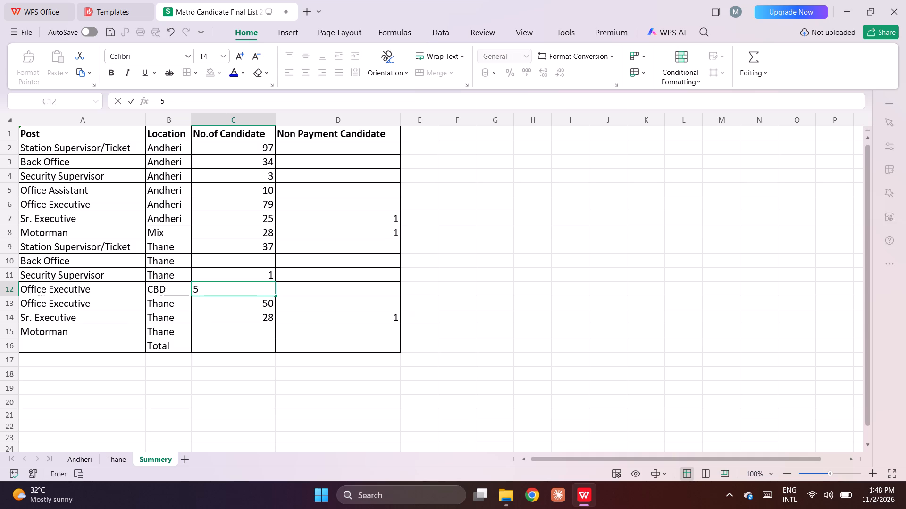
key("Down")
Total the No.of Candidate column in the Summery sheet's Total row with AutoSum over rows 2 to 15.
key("Down")
key("Down")
key("Down")
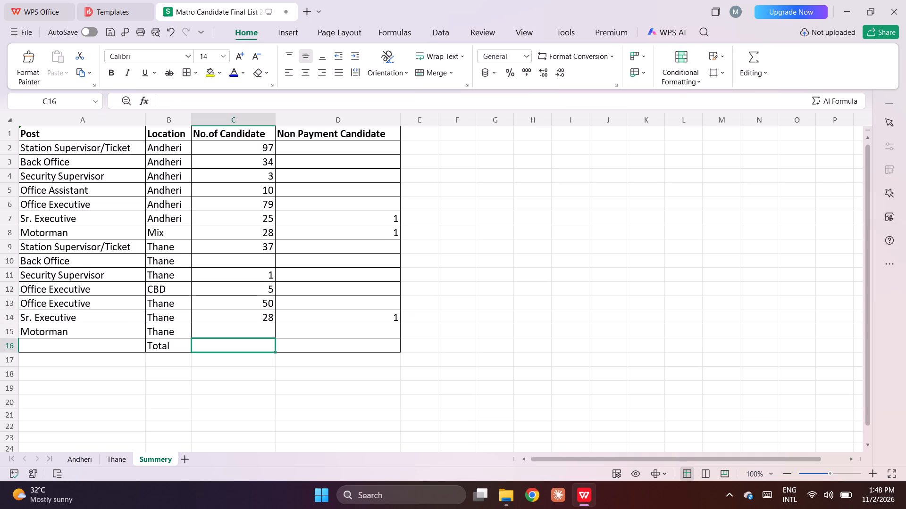
key("shift+Up")
key("shift+Up")
key("shift+Up")
key("shift+Up")
key("shift+Up")
key("shift+Up")
key("shift+Up")
key("shift+Up")
key("shift+Up")
key("shift+Up")
key("shift+Up")
key("shift+Up")
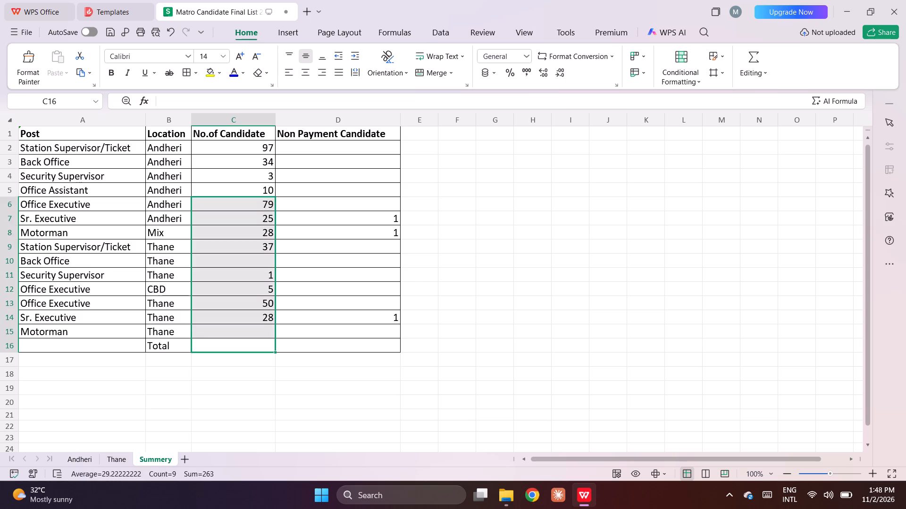
key("shift+Up")
key("shift+Up")
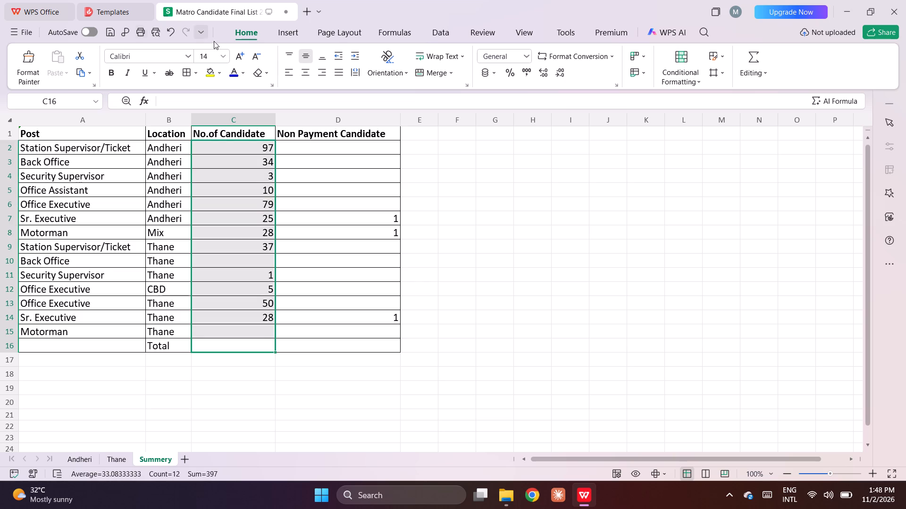
left_click(760, 70)
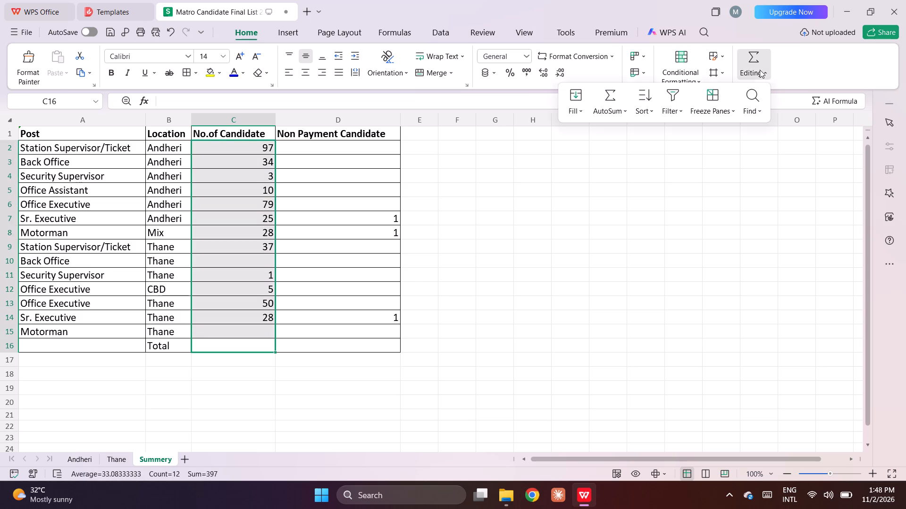
left_click(611, 93)
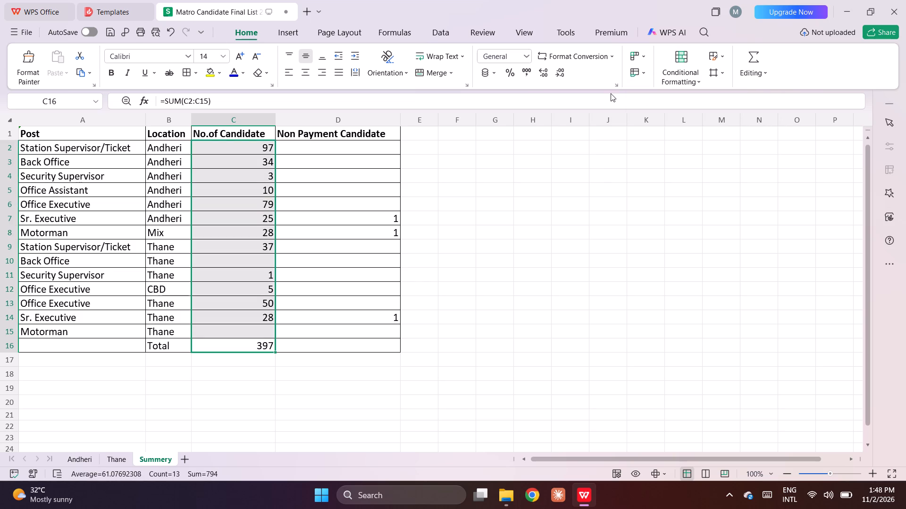
key("Down")
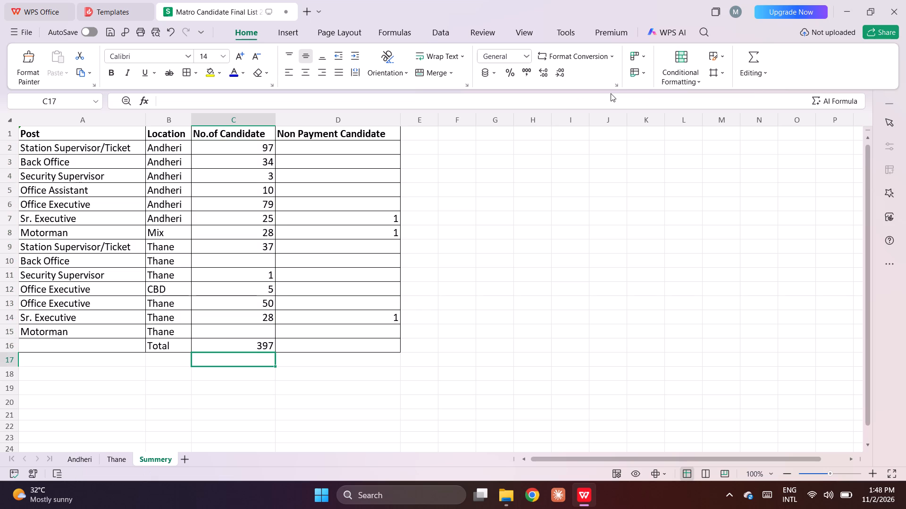
Review the Total row and the Thane candidate counts just above it.
key("Up")
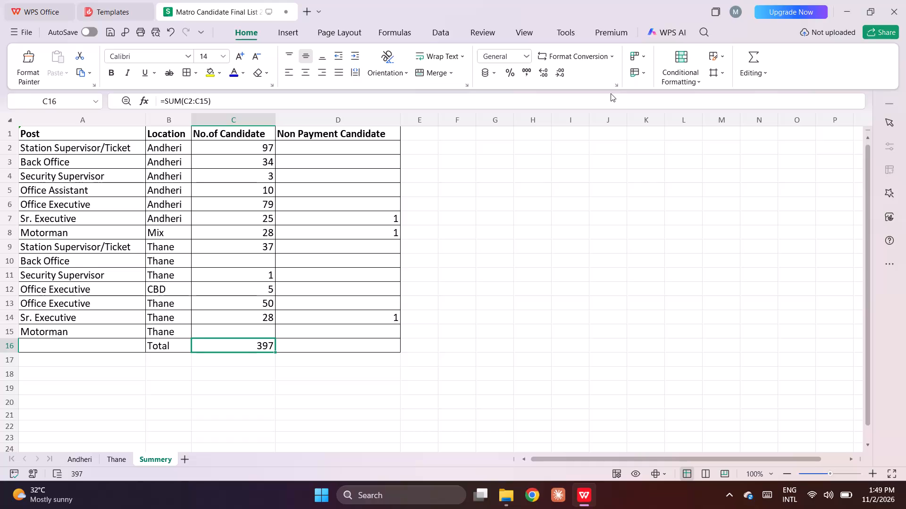
key("Right")
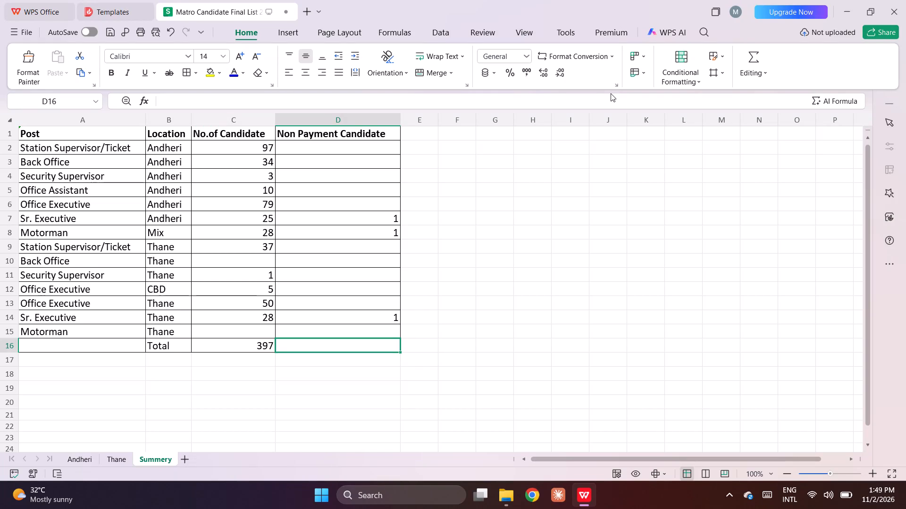
key("Left")
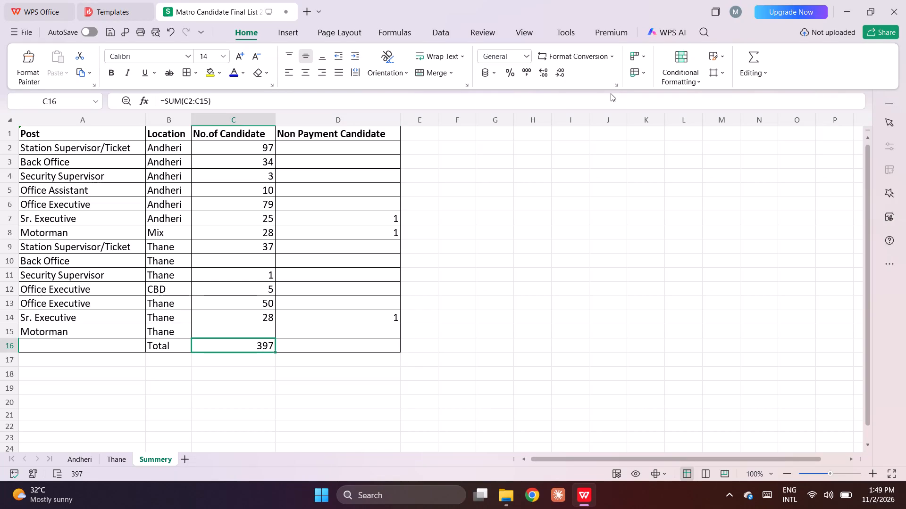
key("Up")
key("Up")
key("Up")
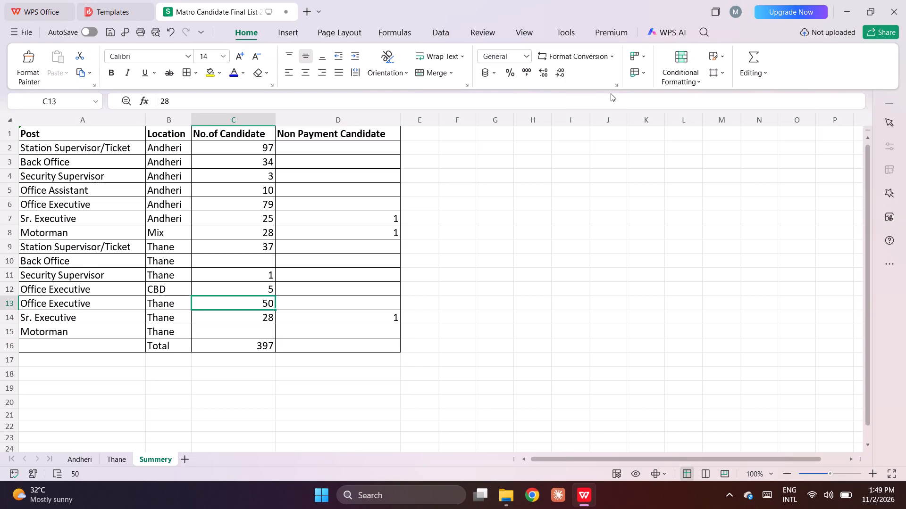
key("Down")
key("Down")
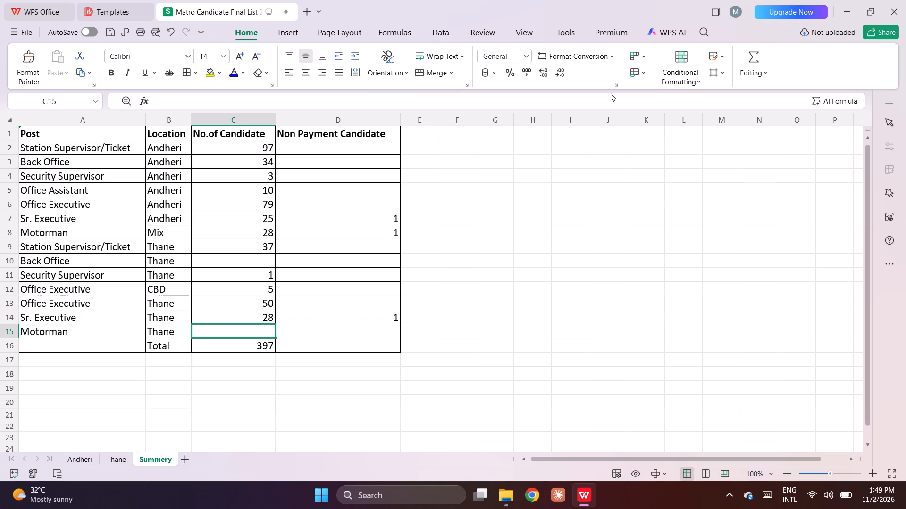
Set the Motorman Mix row to 26 candidates and 3 non-payment candidates, and save the workbook.
key("Up")
key("Up")
key("Up")
key("Up")
key("Up")
key("Up")
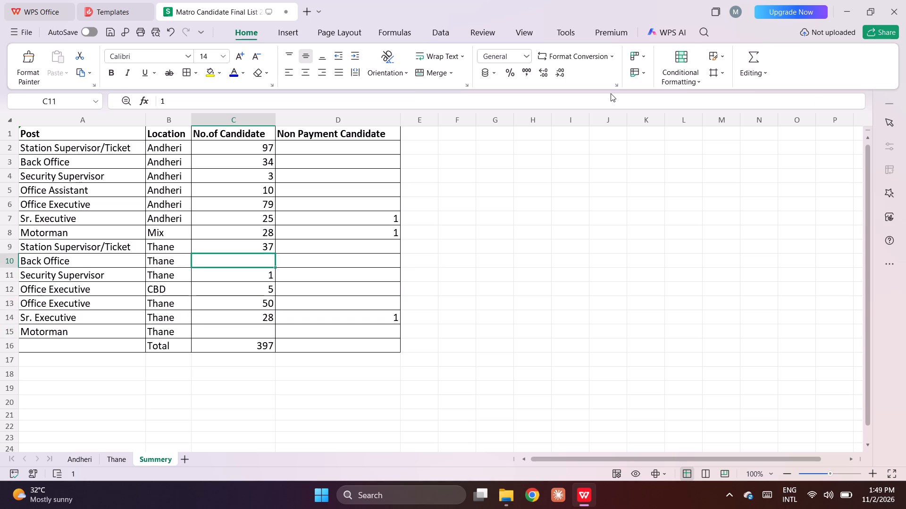
key("Up")
key("Up")
key("Down")
key("Right")
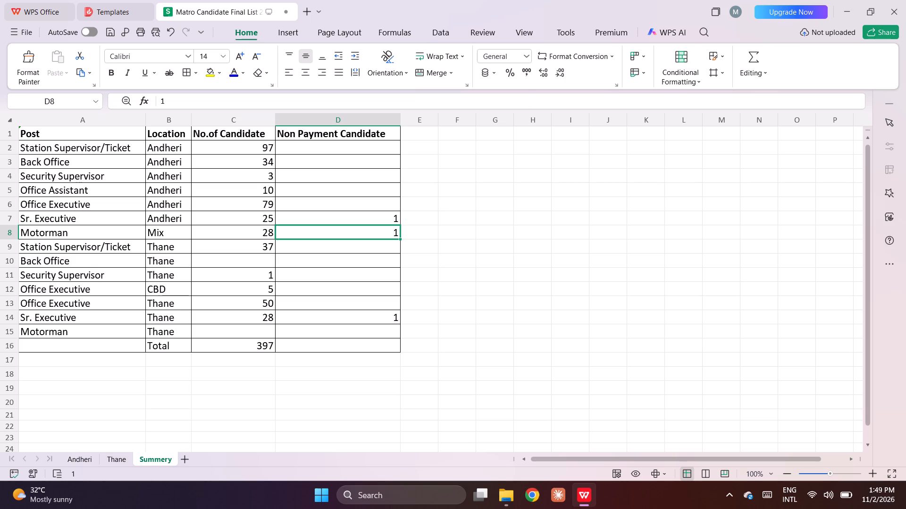
key("Left")
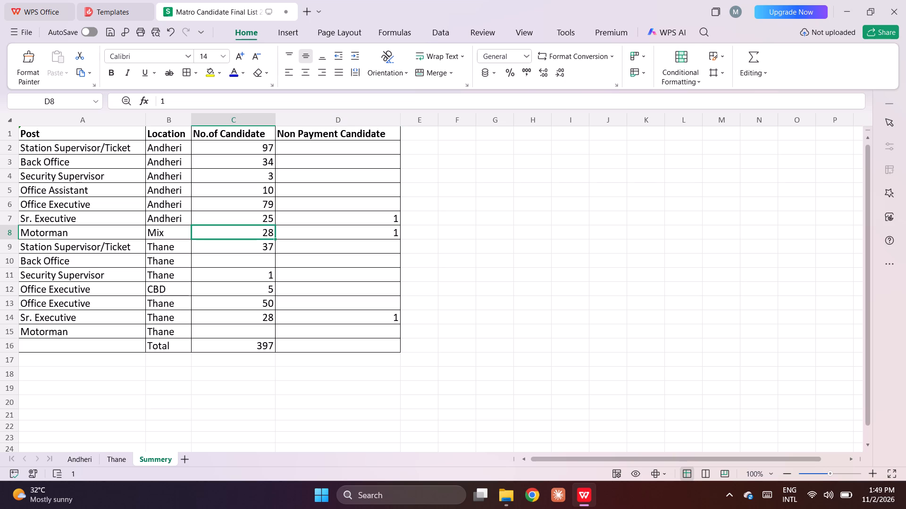
key("Right")
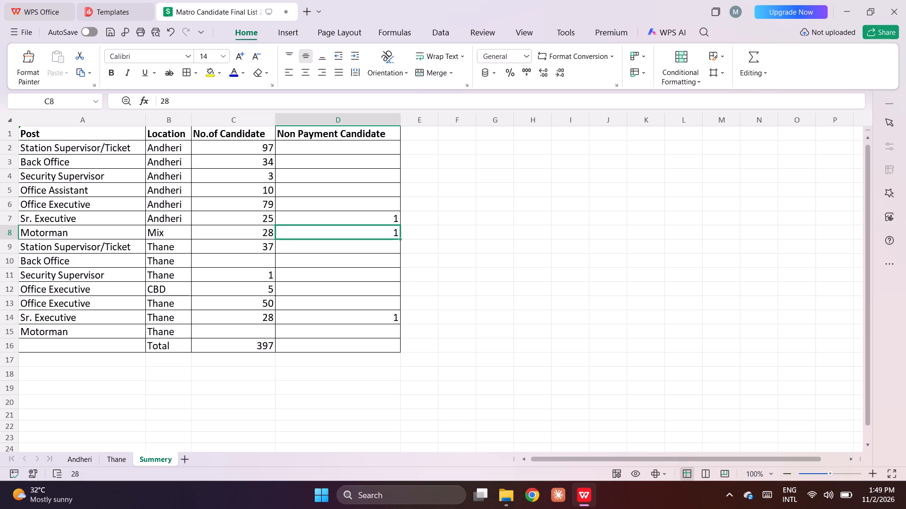
key("3")
key("Left")
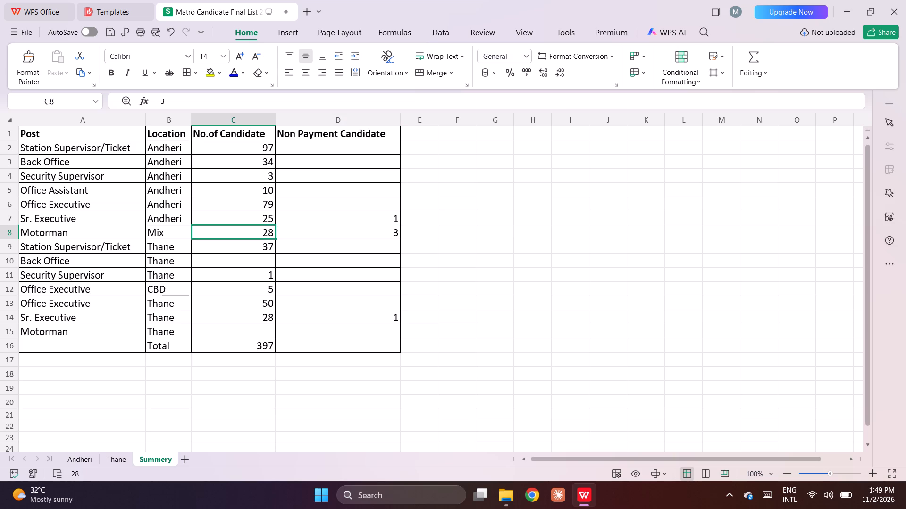
type("26")
key("Right")
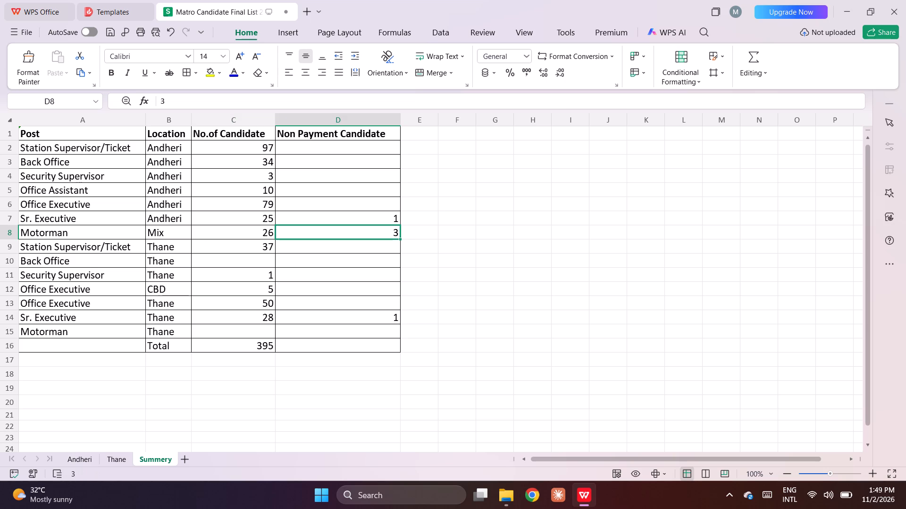
key("ctrl+s")
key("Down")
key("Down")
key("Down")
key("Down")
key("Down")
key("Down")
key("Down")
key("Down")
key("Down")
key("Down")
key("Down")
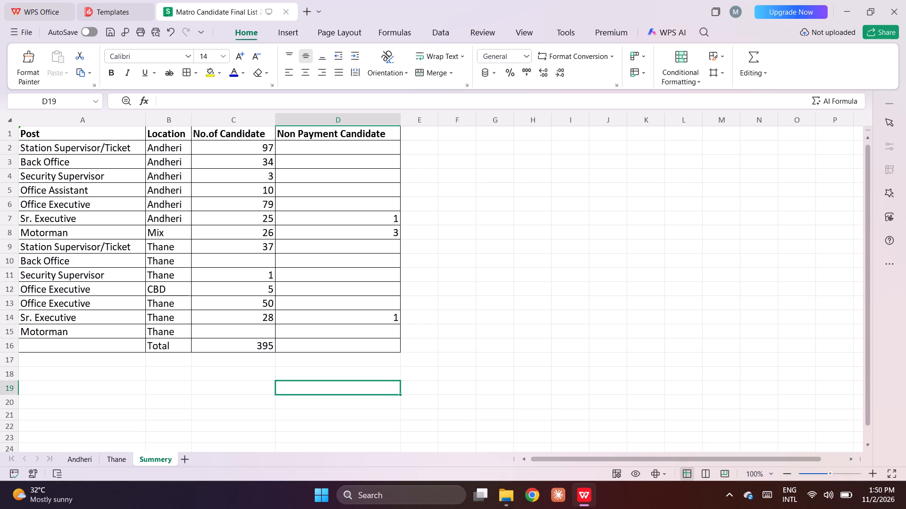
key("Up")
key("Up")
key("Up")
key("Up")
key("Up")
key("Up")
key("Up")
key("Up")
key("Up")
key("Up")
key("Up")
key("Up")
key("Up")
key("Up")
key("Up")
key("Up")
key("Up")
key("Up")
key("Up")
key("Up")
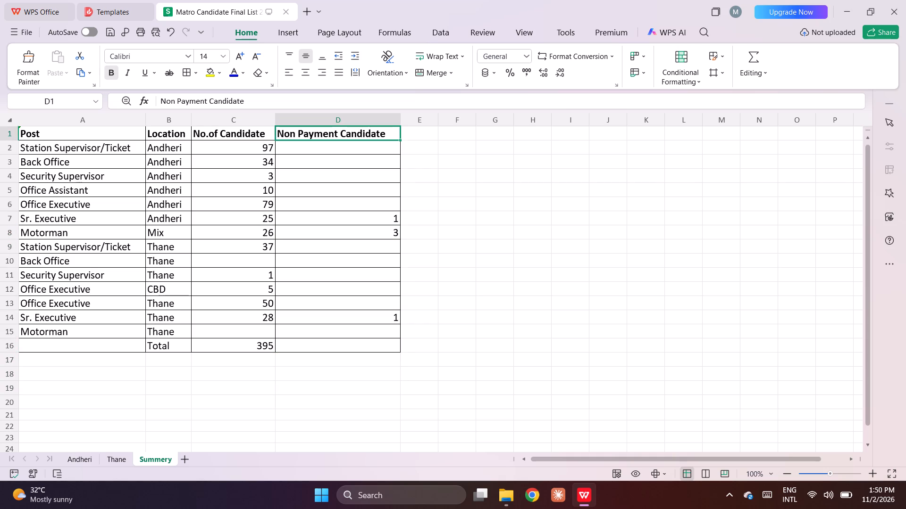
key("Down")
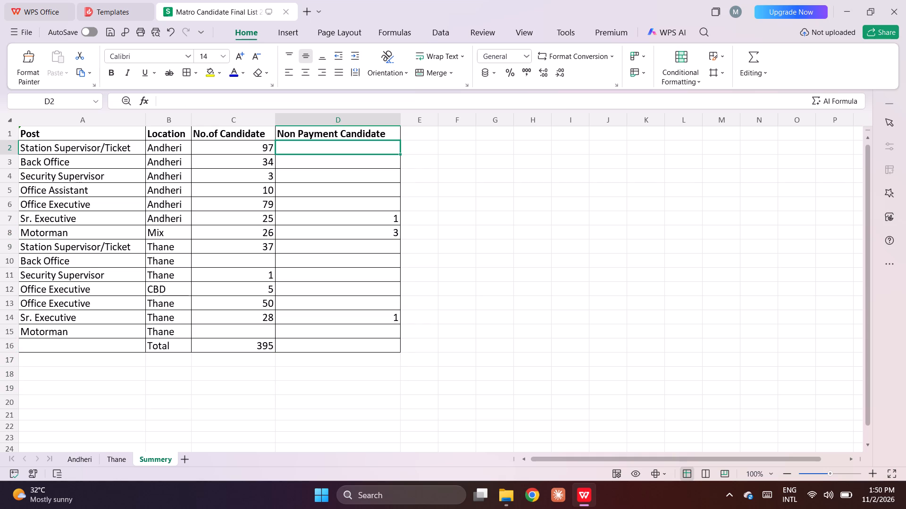
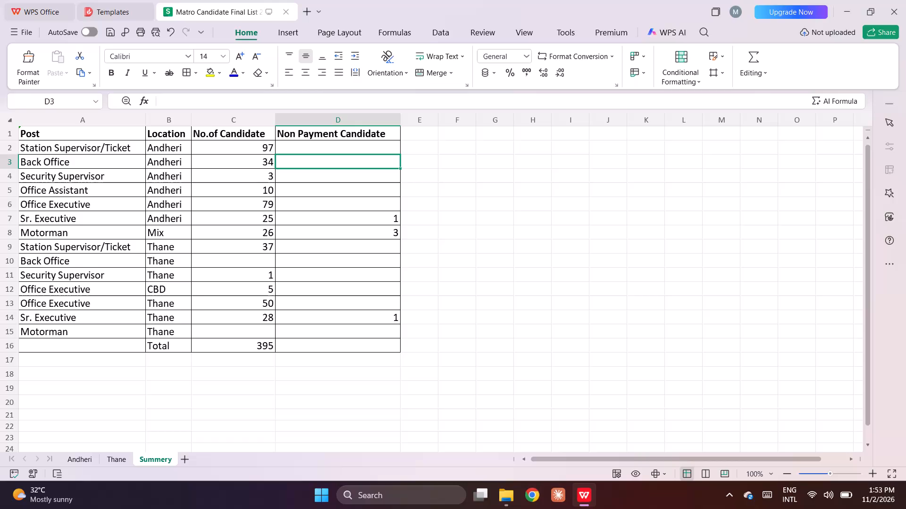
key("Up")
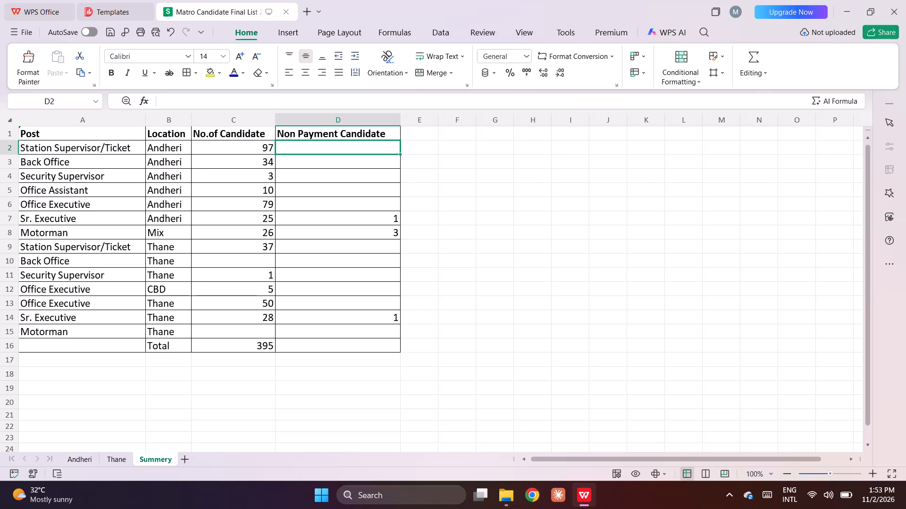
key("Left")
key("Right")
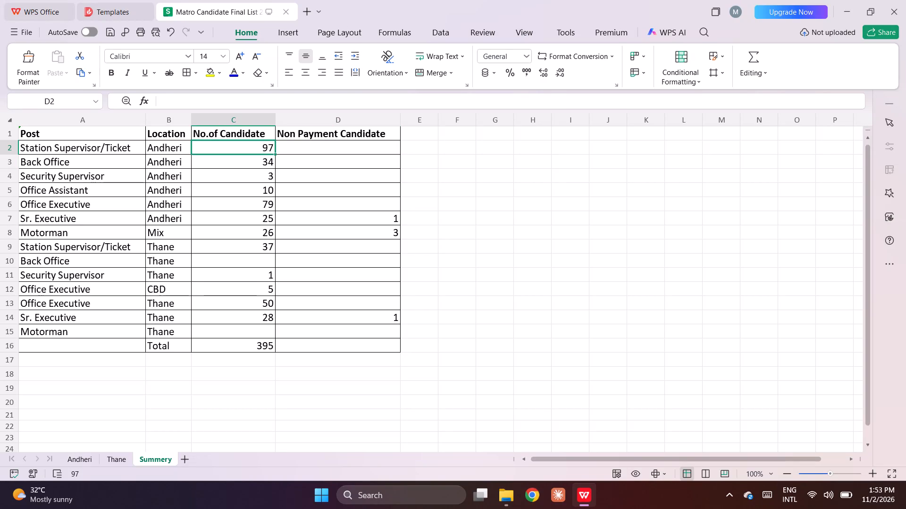
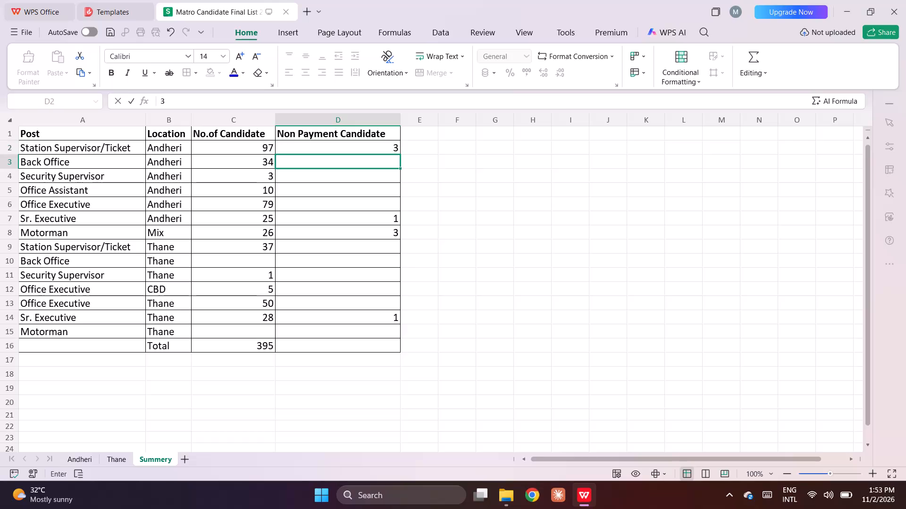
Enter 4 as the Non Payment Candidate count for Office Executive at Andheri.
key("Down")
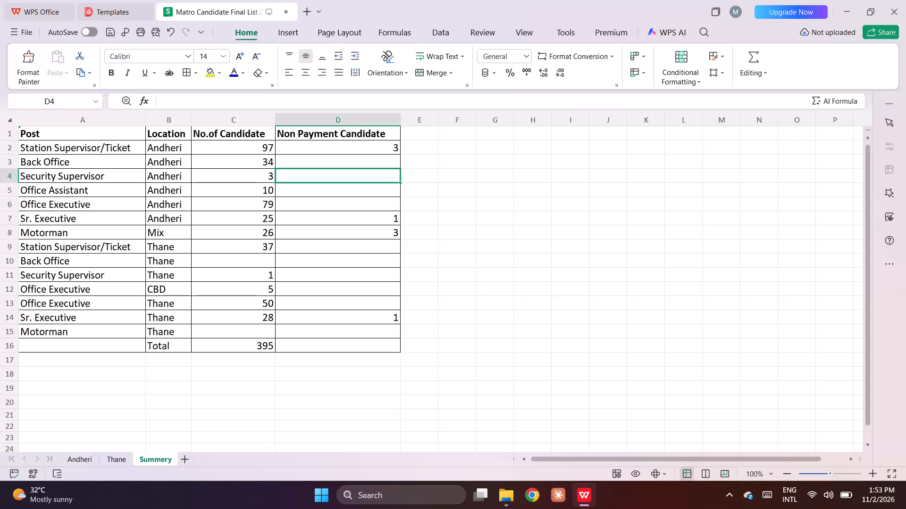
key("Down")
key("Down")
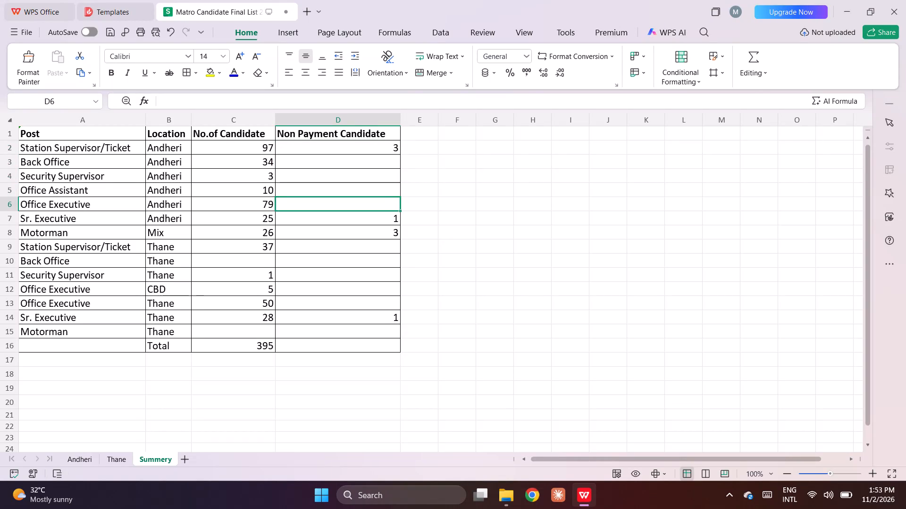
key("4")
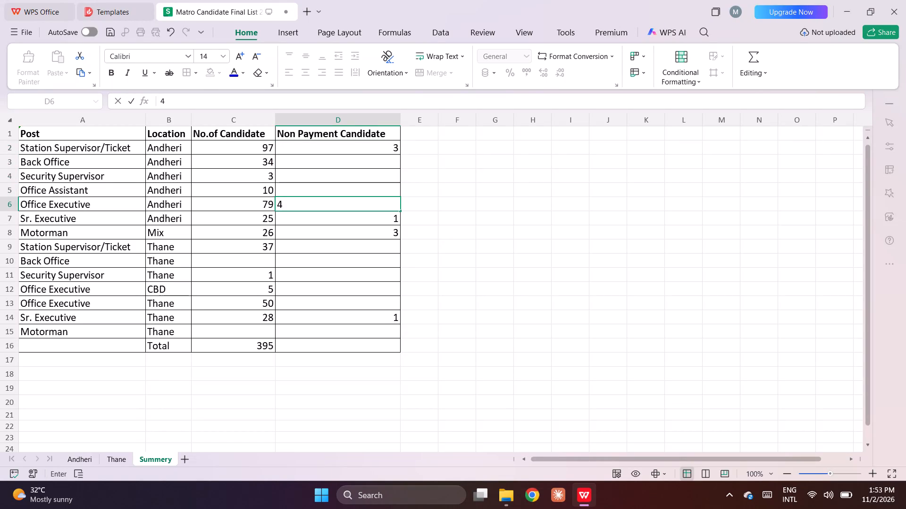
key("Down")
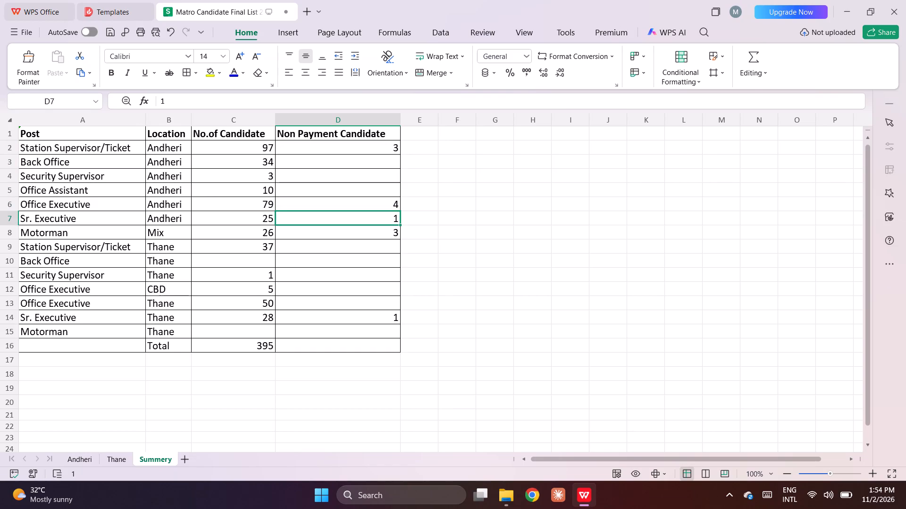
Check the location, candidate and non-payment entries for Sr. Executive at Andheri, Motorman at Mix and Station Supervisor/Ticket at Thane.
key("Left")
key("Left")
key("Right")
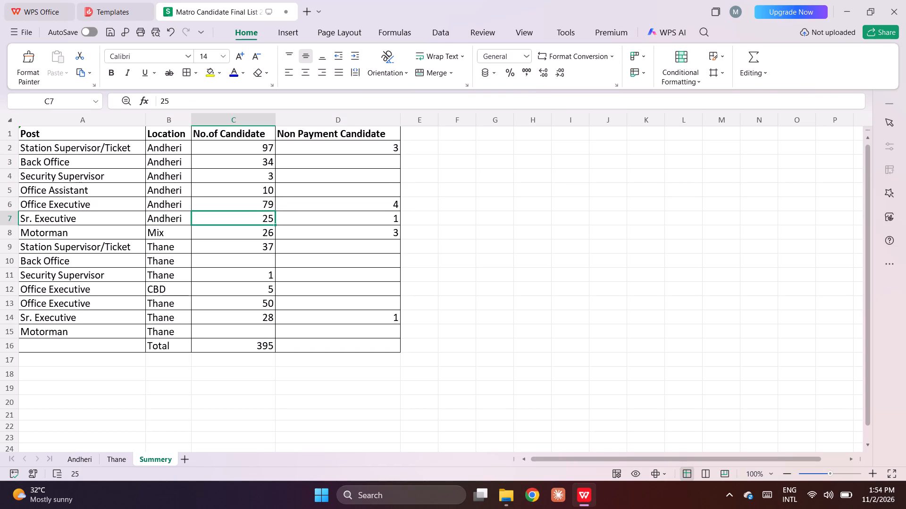
key("Right")
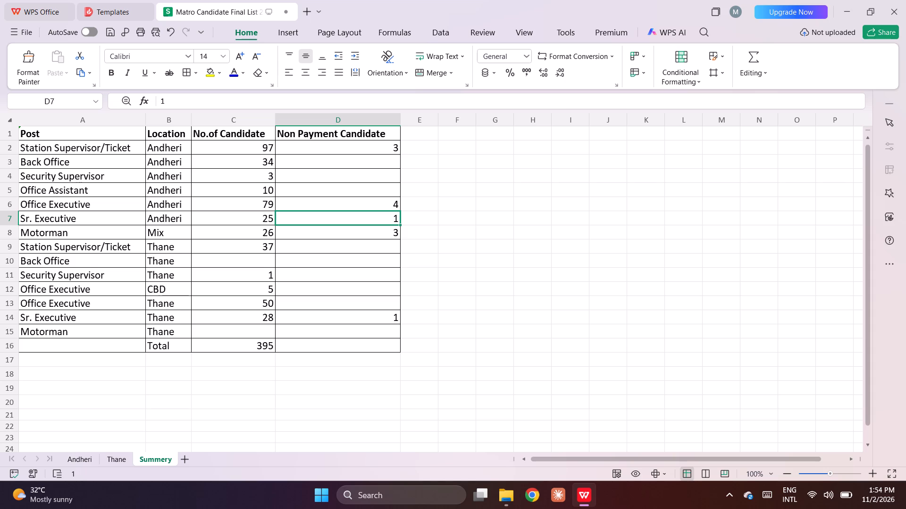
key("Down")
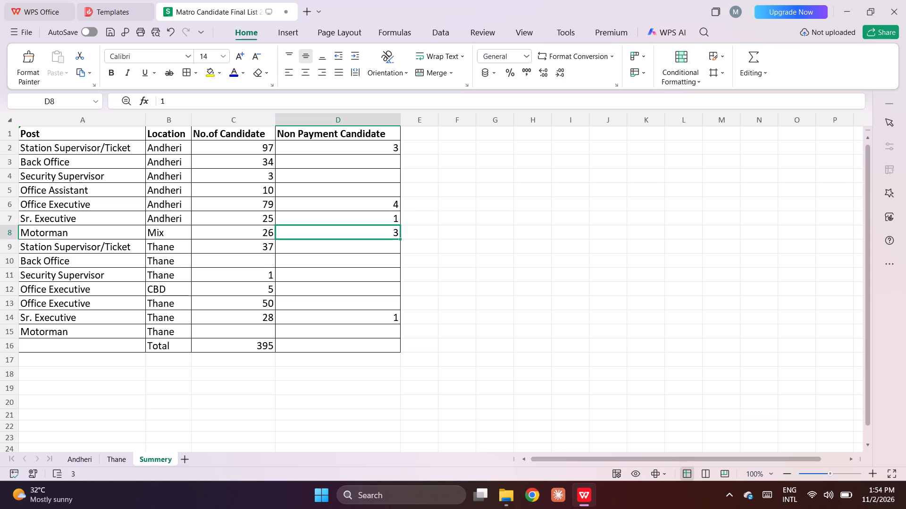
key("Left")
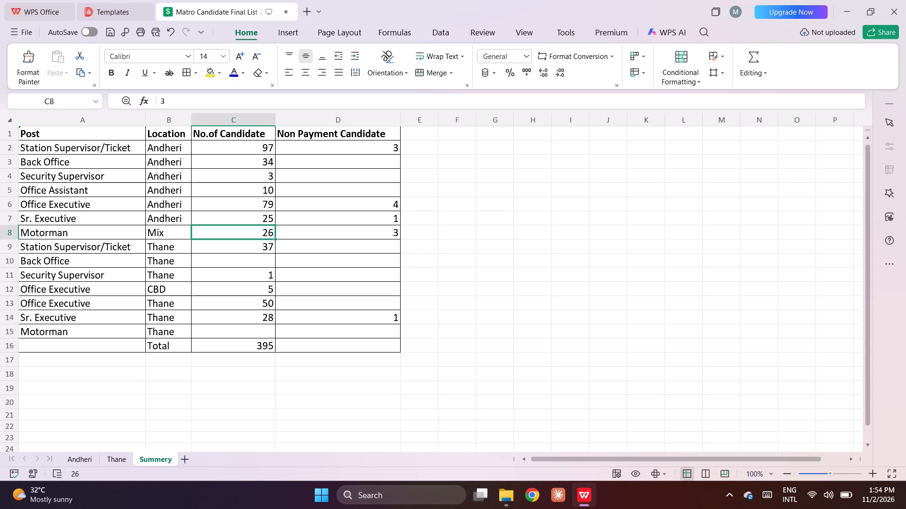
key("Right")
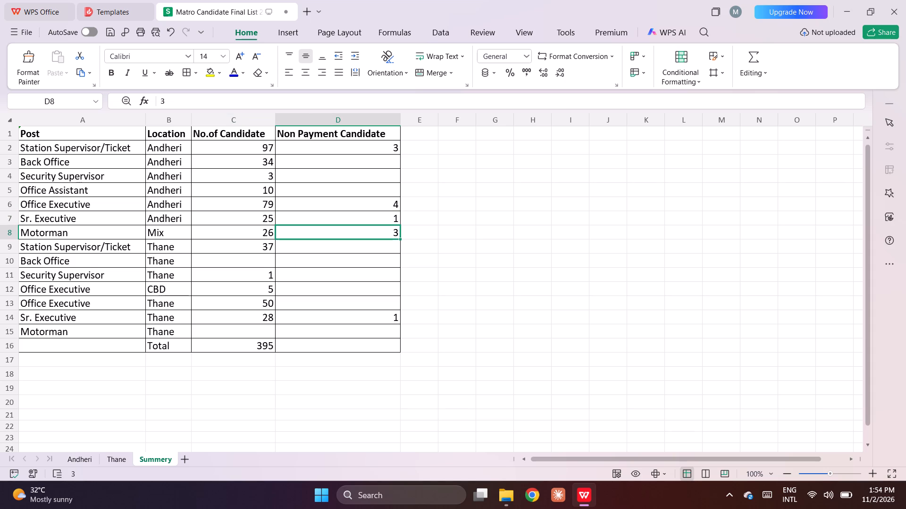
key("Down")
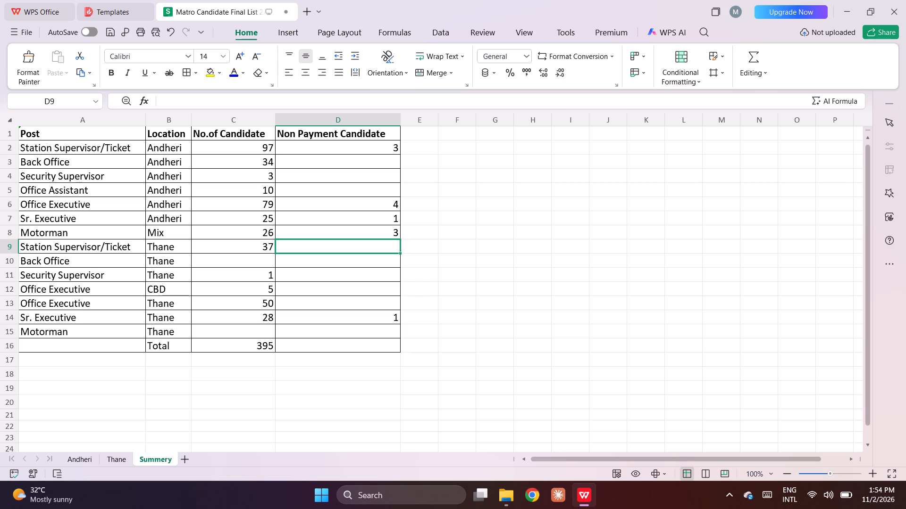
key("Left")
key("Left")
key("Left")
key("Right")
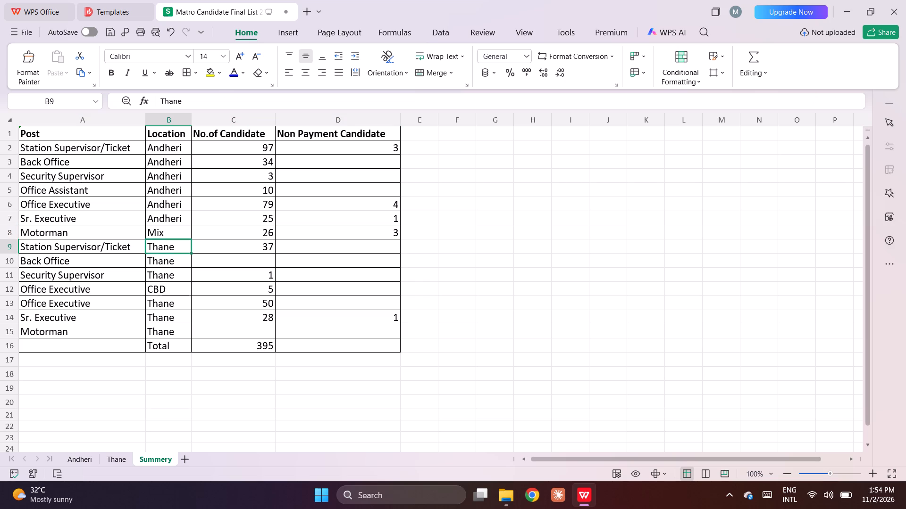
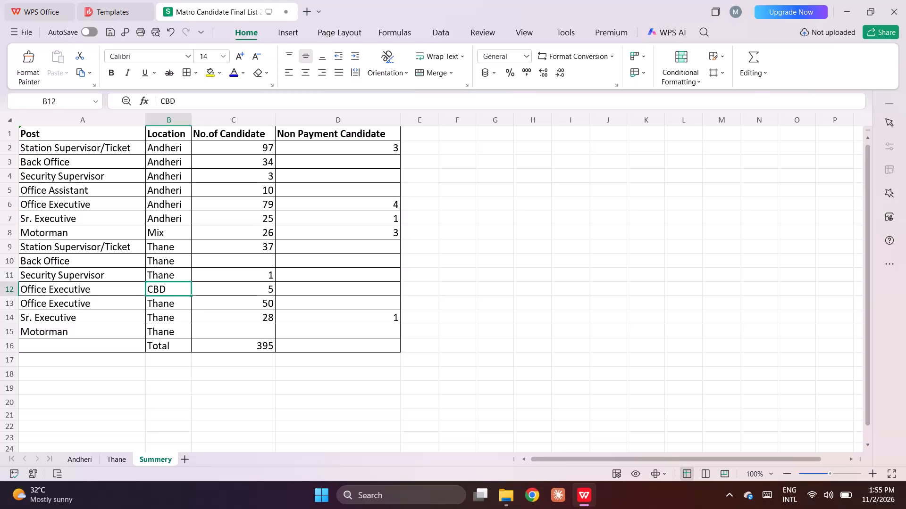
Enter 5 as the Non Payment Candidate count for Office Executive at Thane.
key("Right")
key("Right")
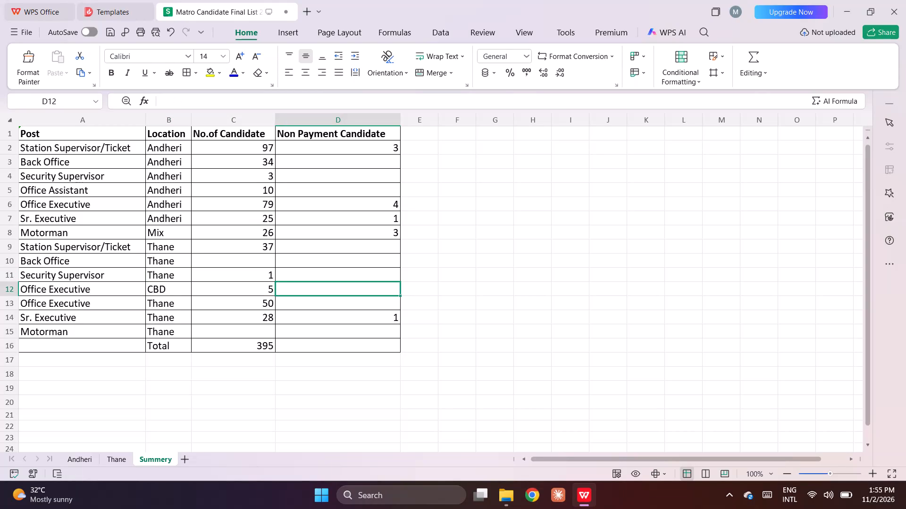
key("Down")
key("5")
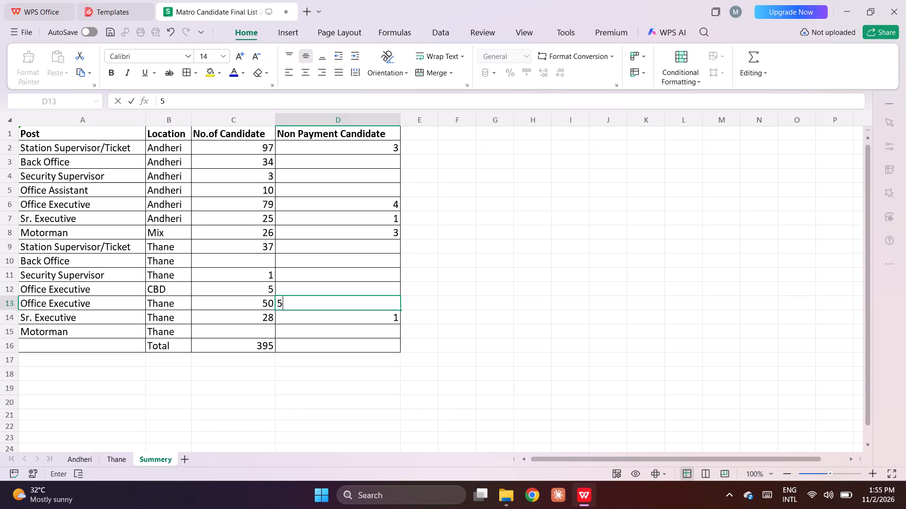
key("Down")
Enter 4 as the Non Payment Candidate count for Station Supervisor/Ticket at Thane.
key("Down")
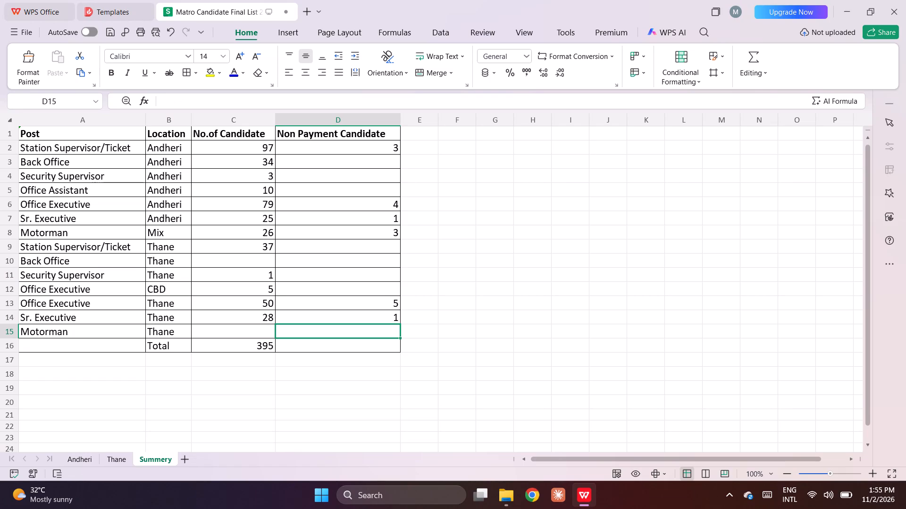
key("Up")
key("Up")
key("Up")
key("Up")
key("Up")
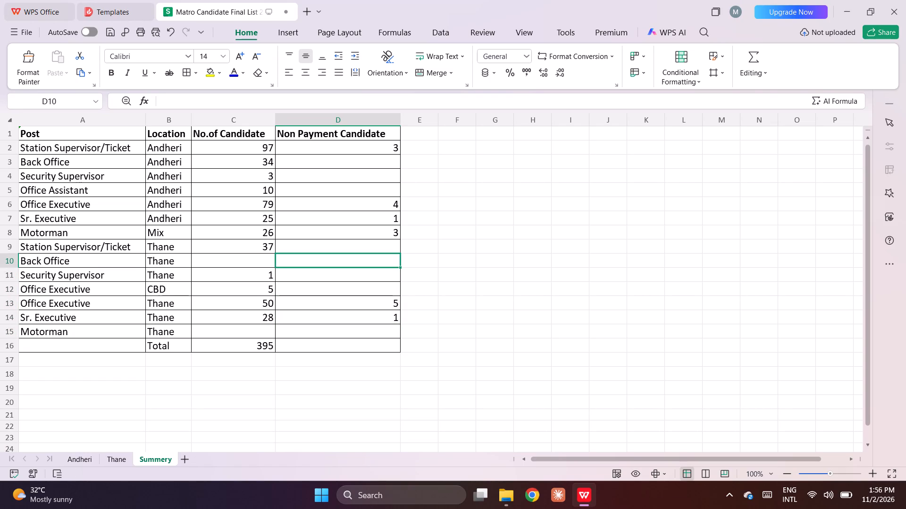
key("Up")
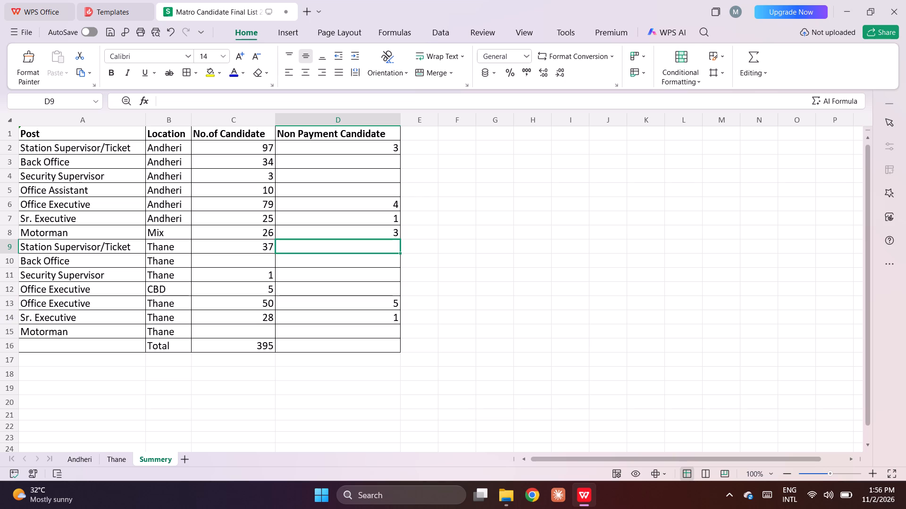
key("4")
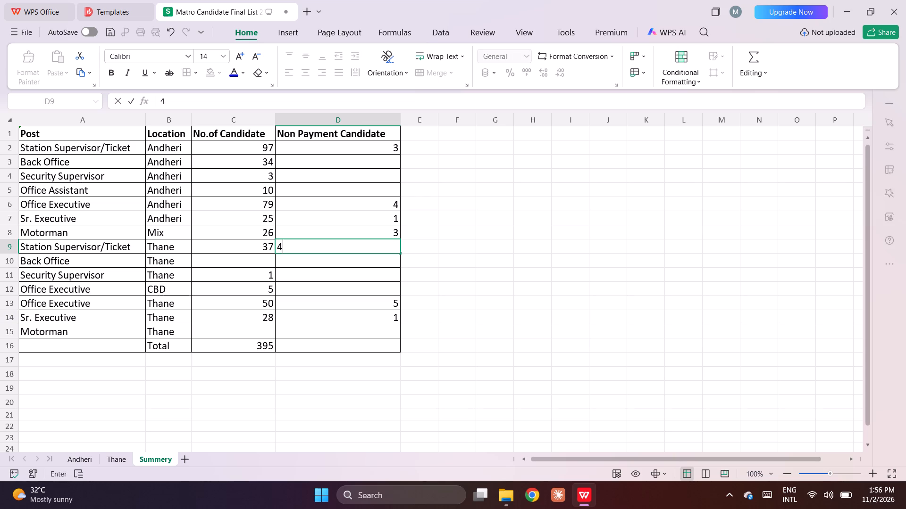
key("Down")
Total the Non Payment Candidate column for rows 2 to 15 in cell D16 of the Total row using AutoSum.
key("Down")
key("Down")
key("Down")
key("Down")
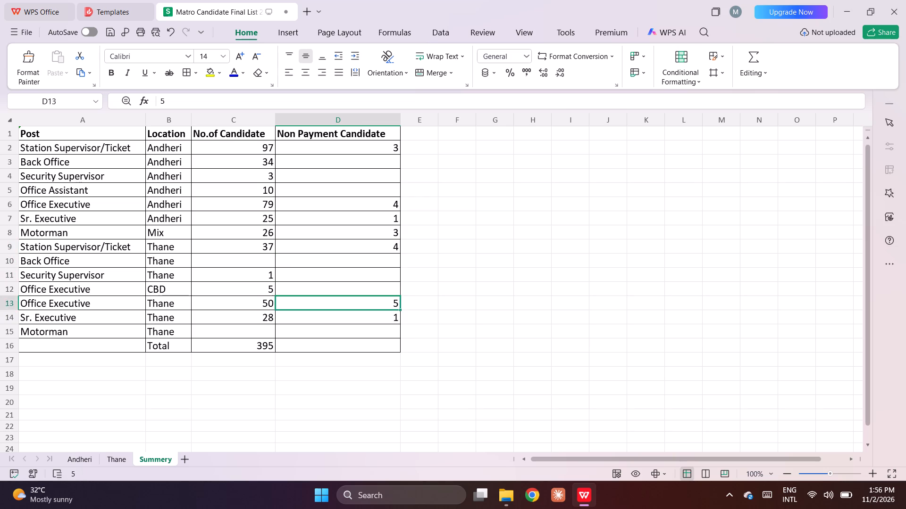
key("Down")
key("Down")
key("shift+Up")
key("shift+Up")
key("shift+Up")
key("shift+Up")
key("shift+Up")
key("shift+Up")
key("shift+Up")
key("shift+Up")
key("shift+Up")
key("shift+Up")
key("shift+Up")
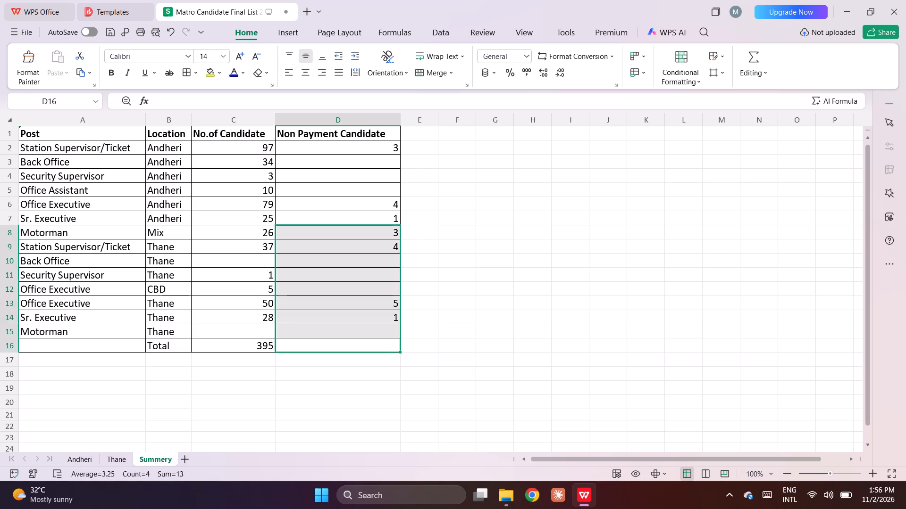
key("shift+Up")
key("shift+Up")
key("shift+Up")
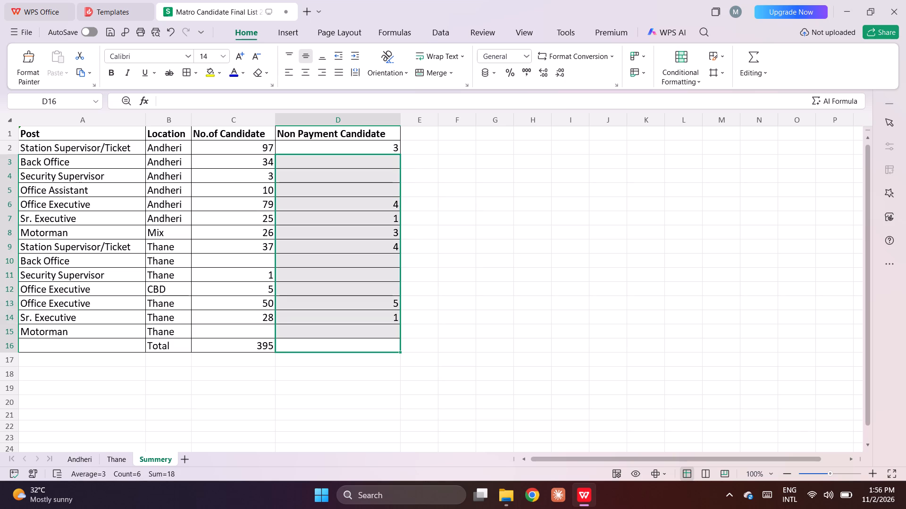
left_click(768, 66)
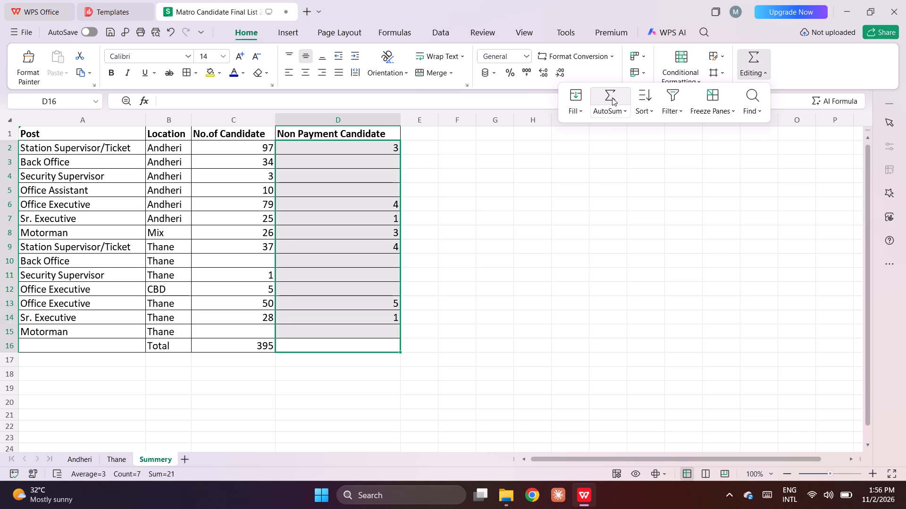
left_click(612, 98)
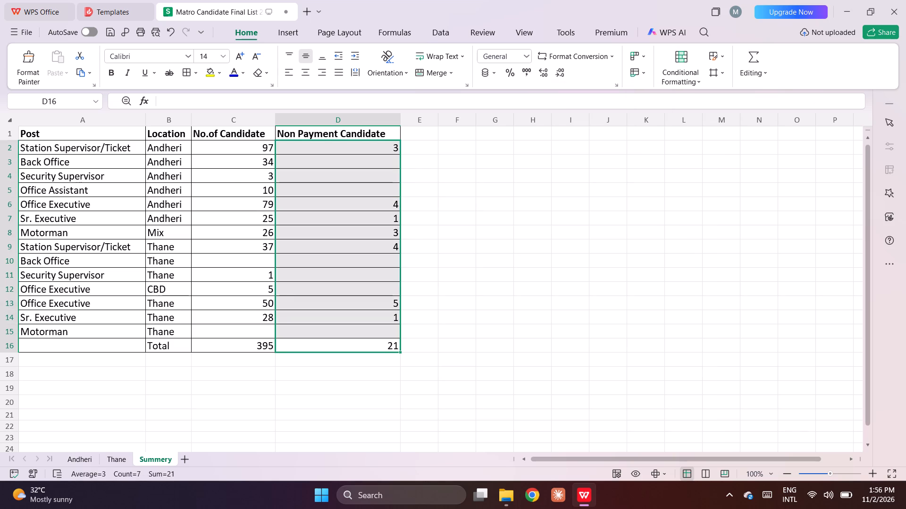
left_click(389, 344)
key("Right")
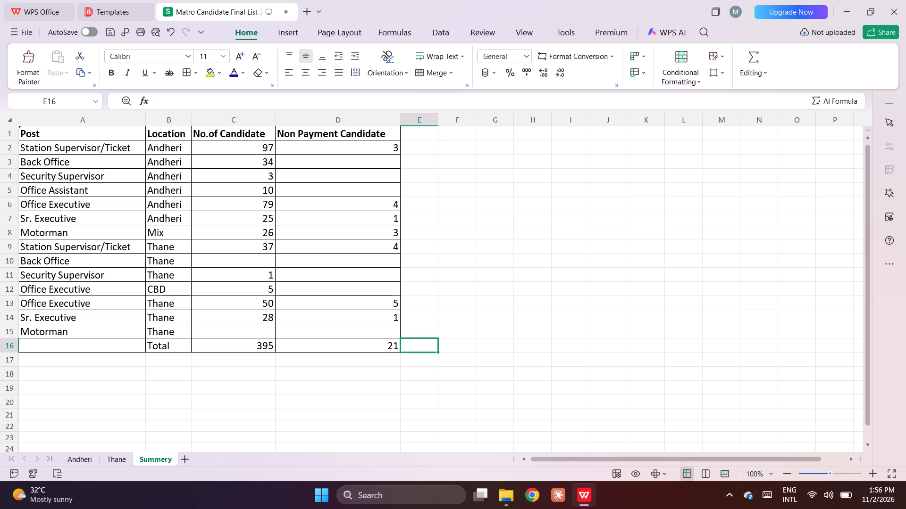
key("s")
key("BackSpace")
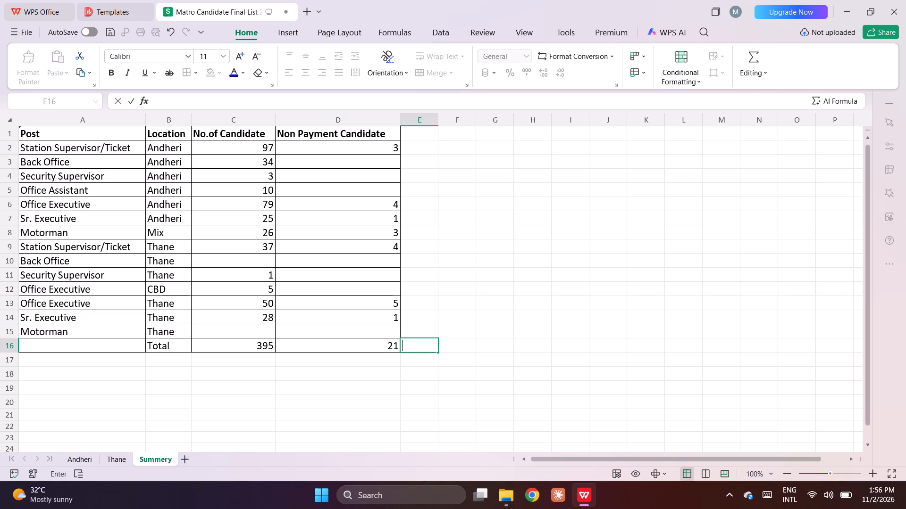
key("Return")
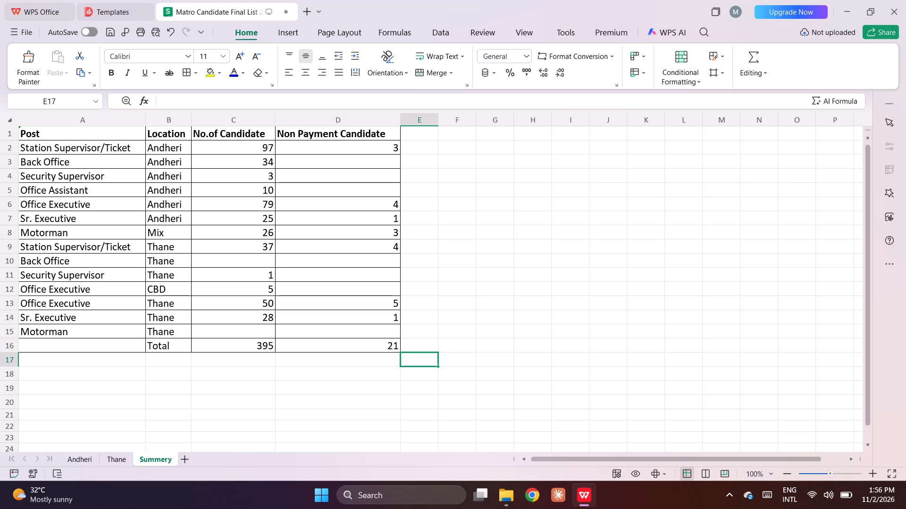
Save the workbook with the Non Payment Candidate total added.
key("ctrl+s")
key("Left")
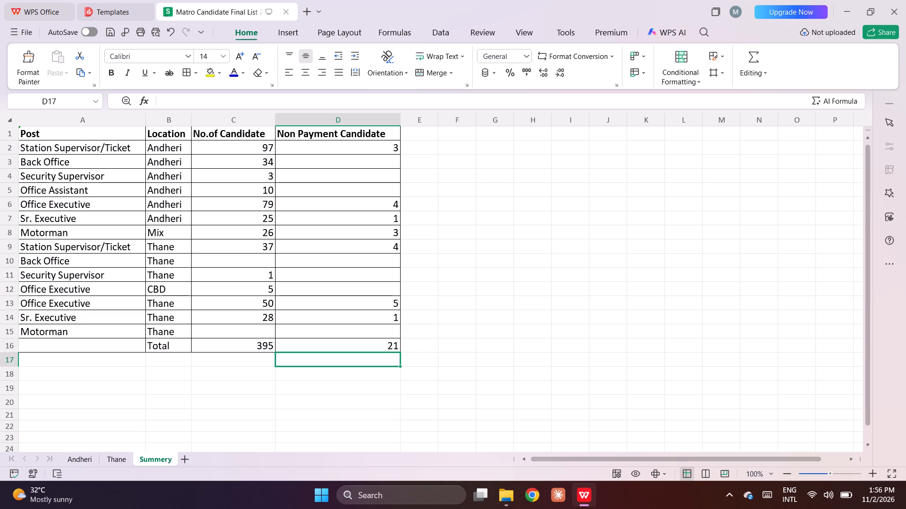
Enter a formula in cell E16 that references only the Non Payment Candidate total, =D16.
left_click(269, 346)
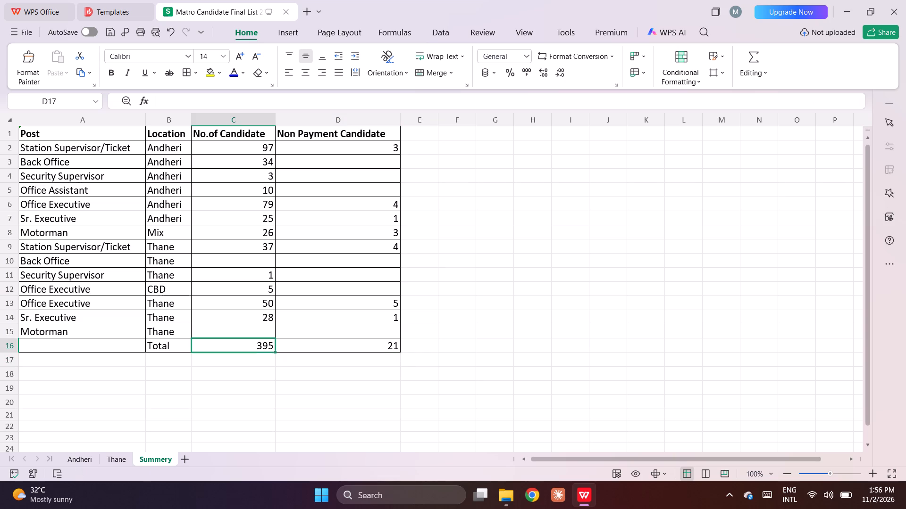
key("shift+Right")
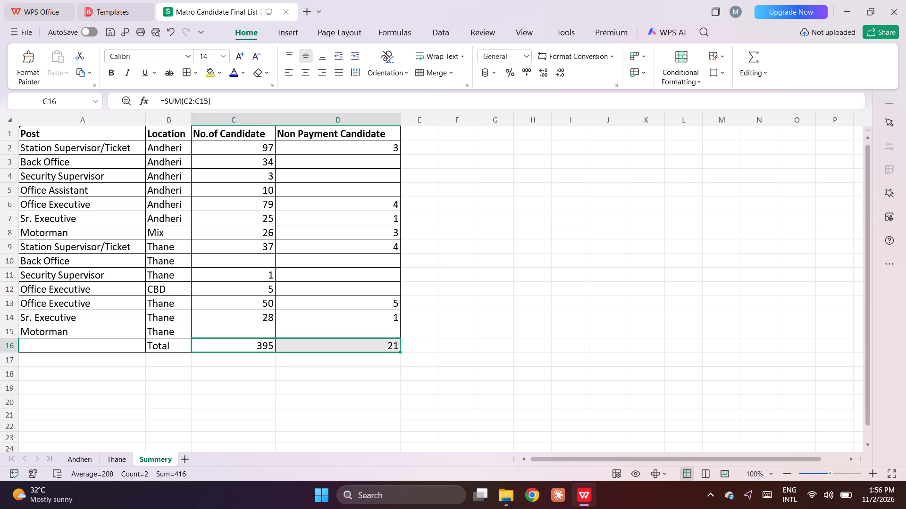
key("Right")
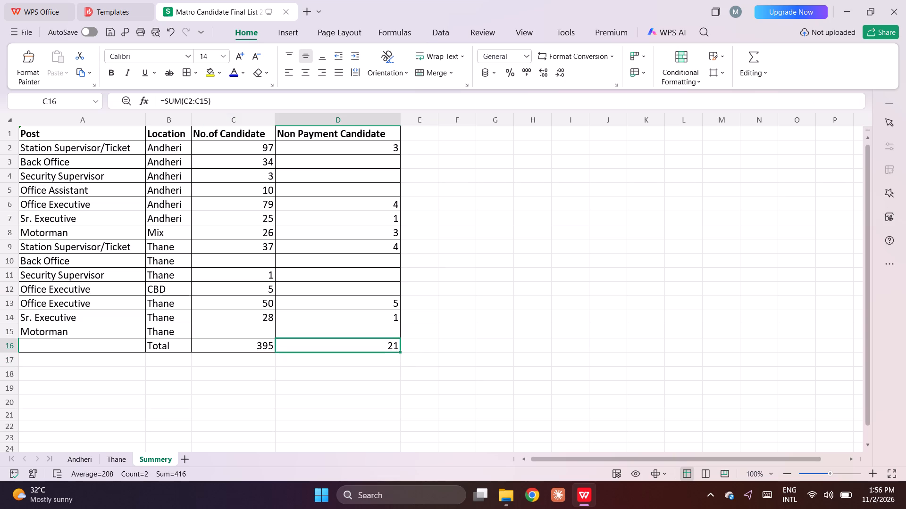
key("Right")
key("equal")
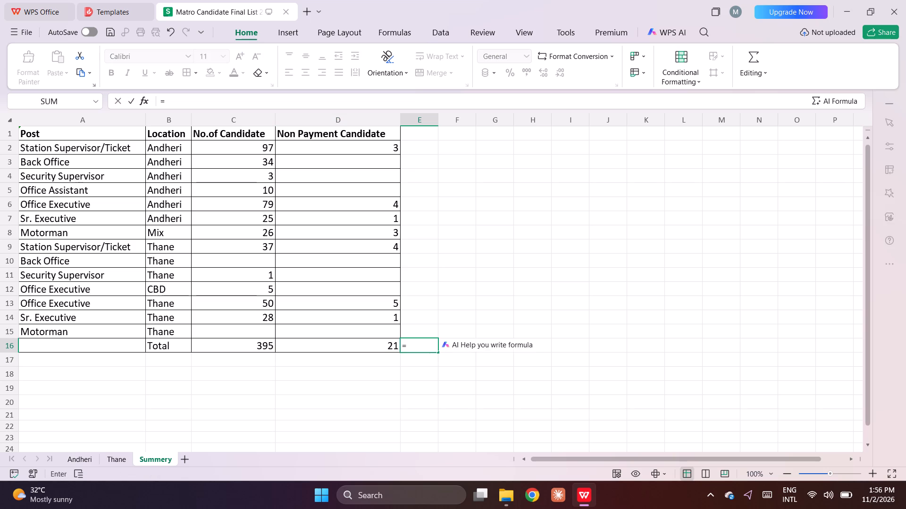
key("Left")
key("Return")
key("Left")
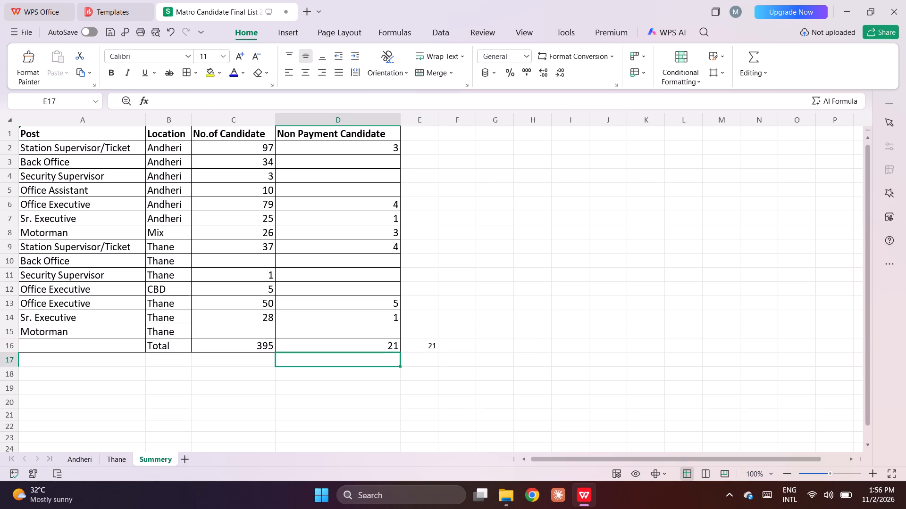
Enter the formula =D16+C16 in cell E16 to add the candidate and non-payment totals.
key("Up")
key("Right")
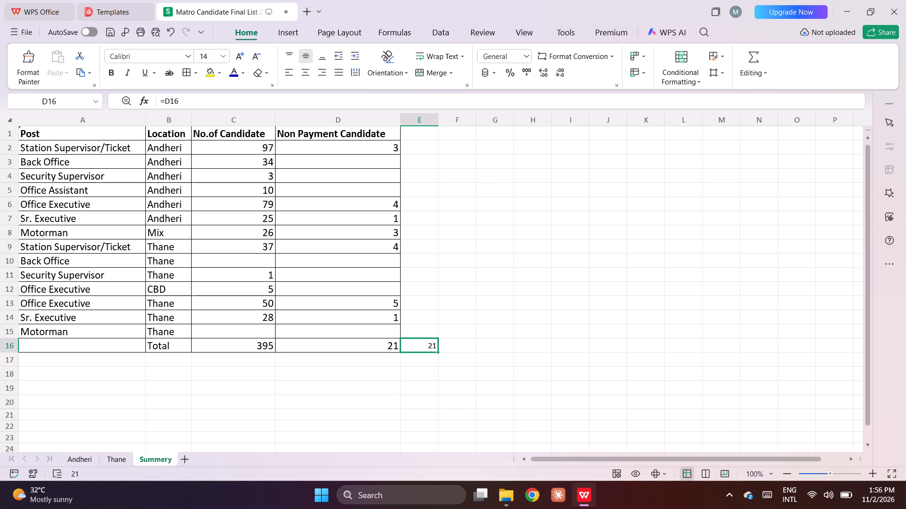
key("equal")
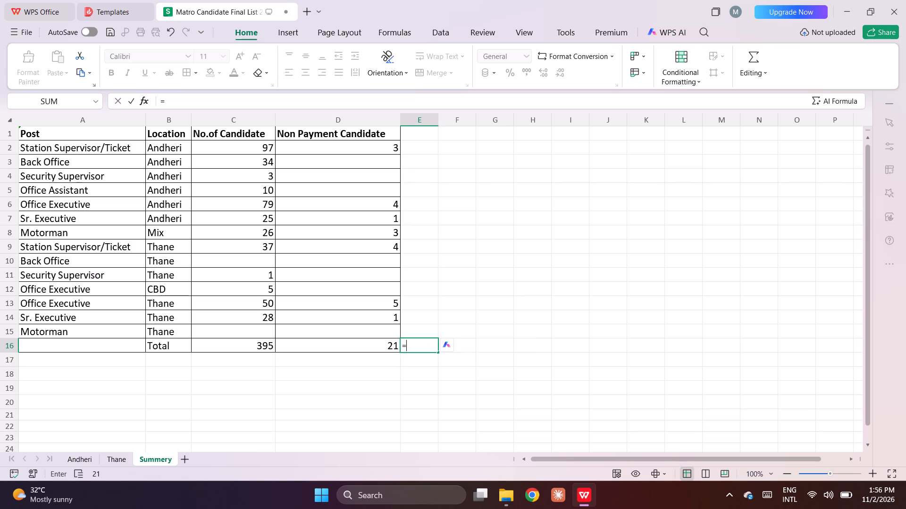
left_click(312, 348)
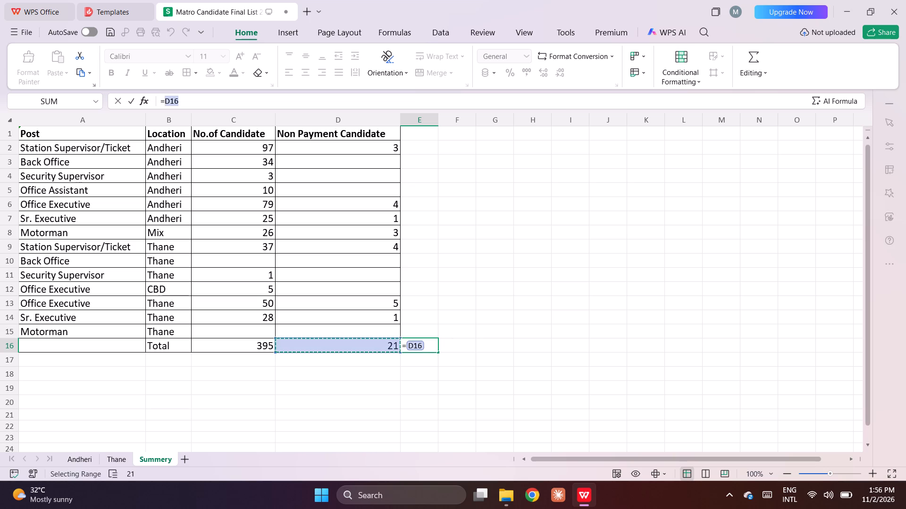
key("shift+plus")
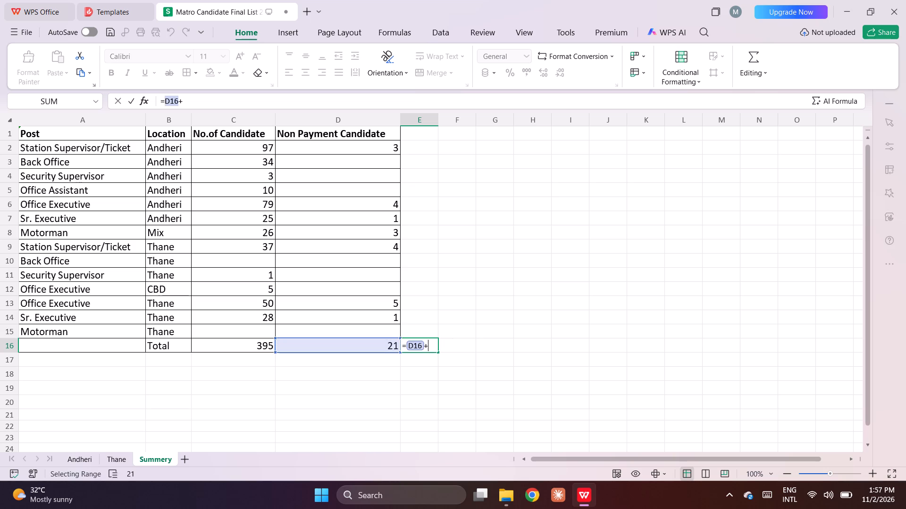
left_click(268, 345)
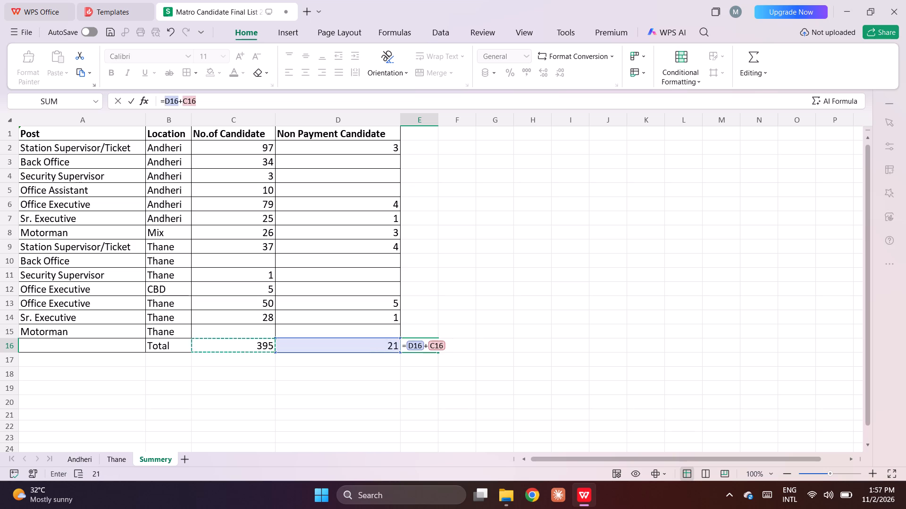
key("Return")
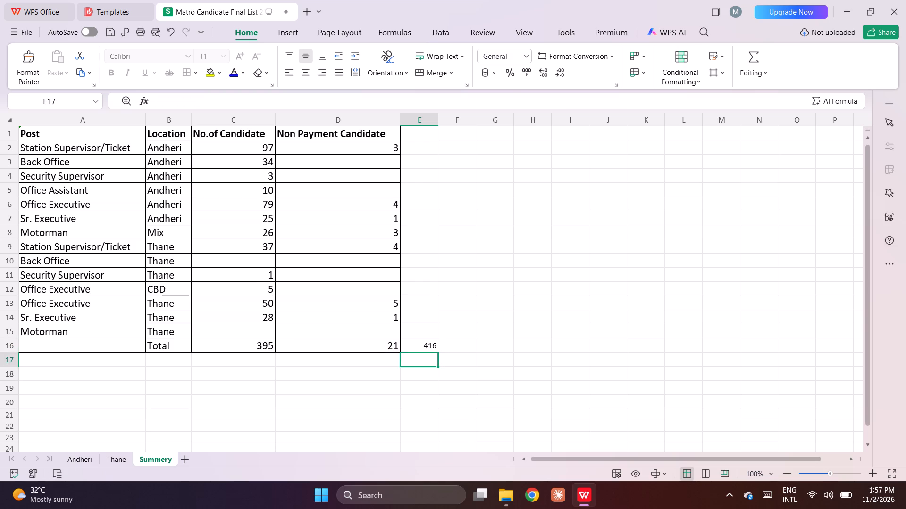
Set the font size of the combined total in cell E16 to 14.
key("Up")
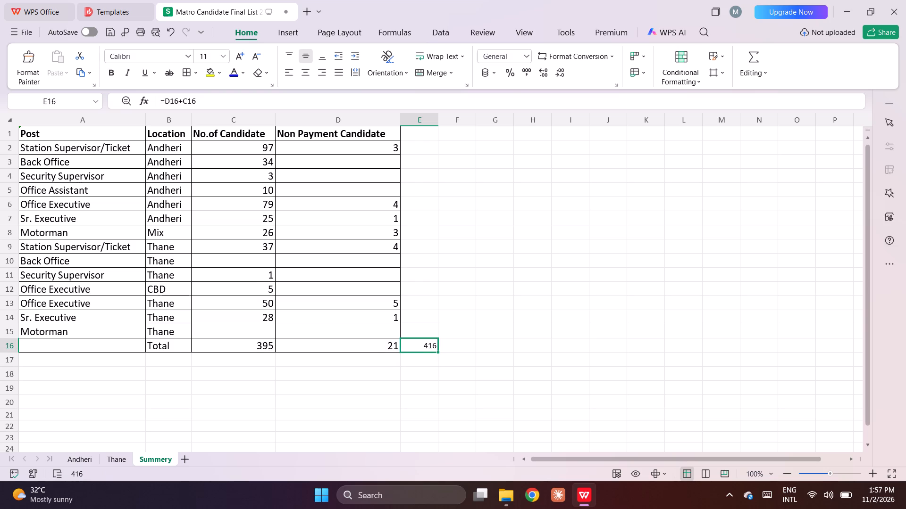
left_click(212, 53)
type("14")
key("Return")
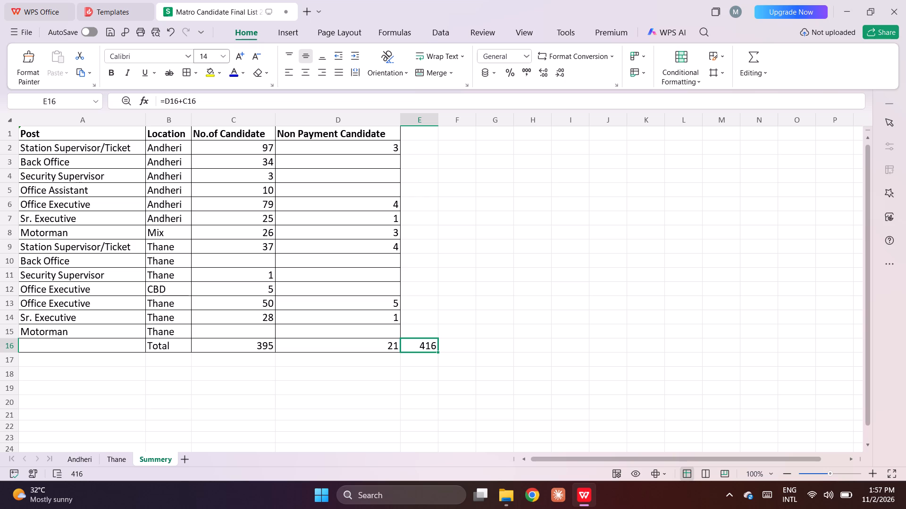
key("Return")
key("Up")
Make the Total row bold from cell A16 through the combined total in E16.
key("shift+Left")
key("shift+Left")
key("shift+Left")
key("shift+Left")
key("shift+Left")
key("shift+Left")
key("shift+Left")
key("shift+Left")
key("shift+Left")
key("shift+Left")
key("shift+Left")
key("shift+Left")
key("shift+Left")
key("shift+Left")
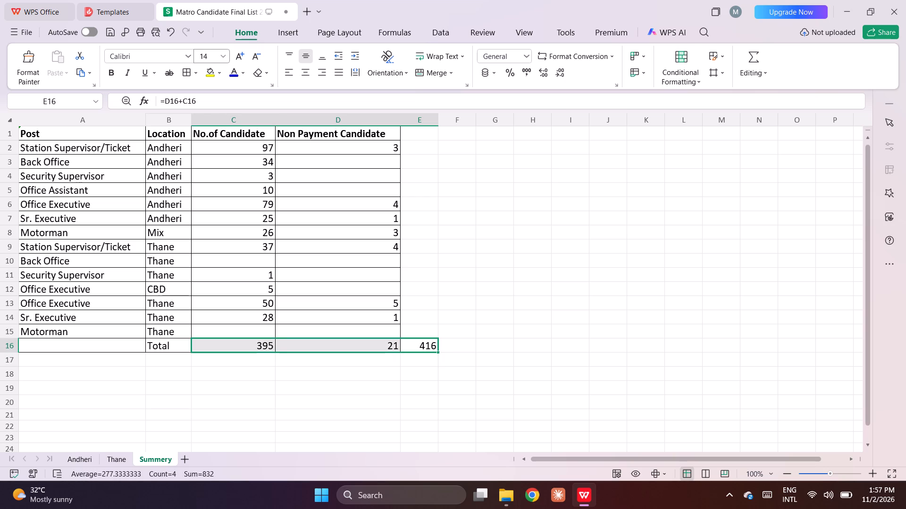
left_click(114, 73)
key("Down")
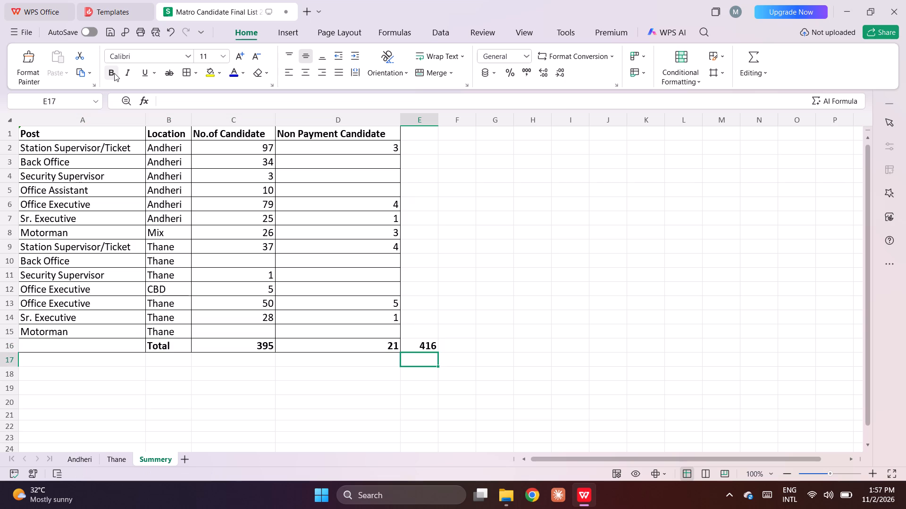
Save the workbook with the combined total and bold Total row.
key("Up")
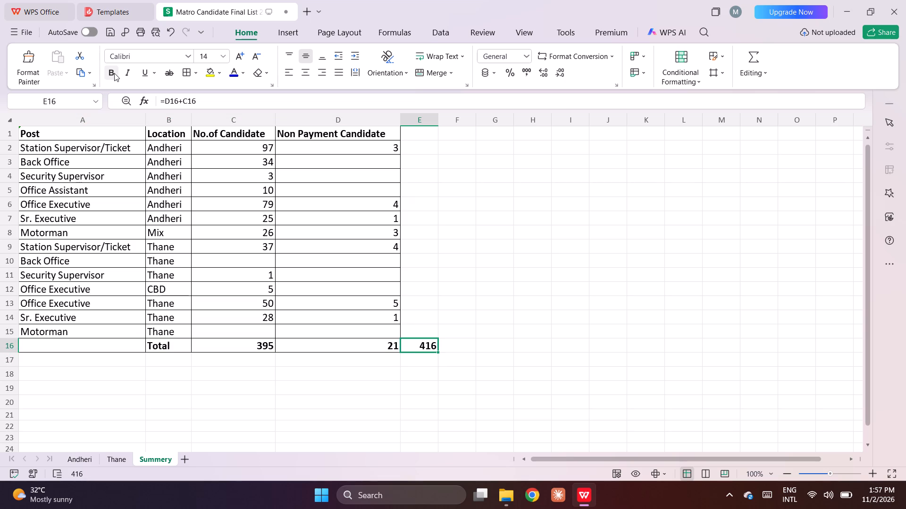
key("ctrl+s")
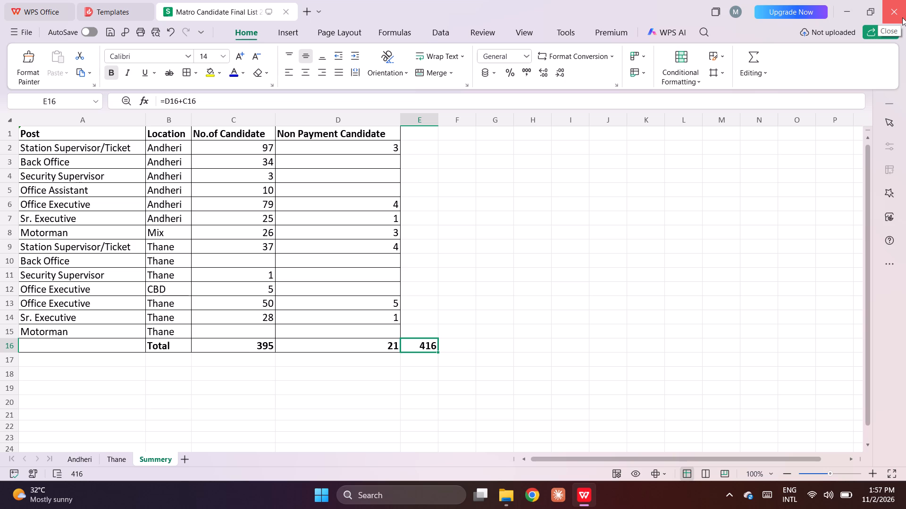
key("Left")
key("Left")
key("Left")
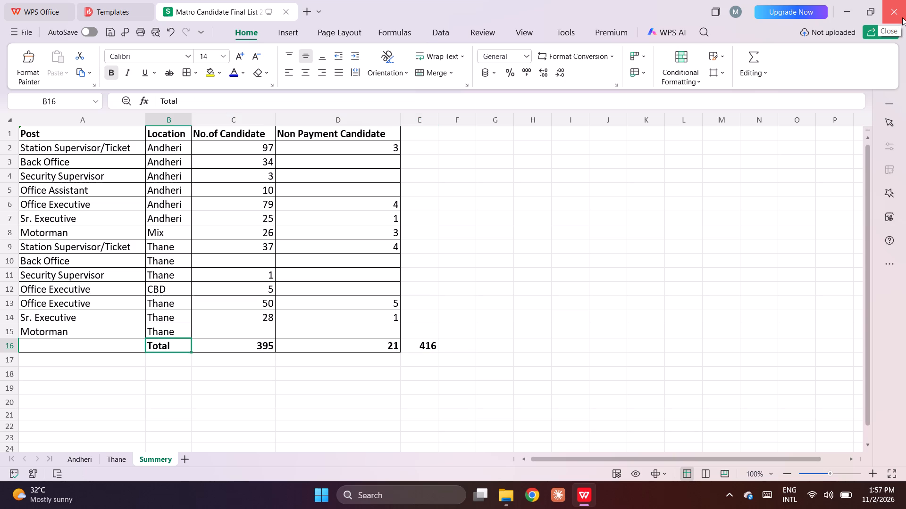
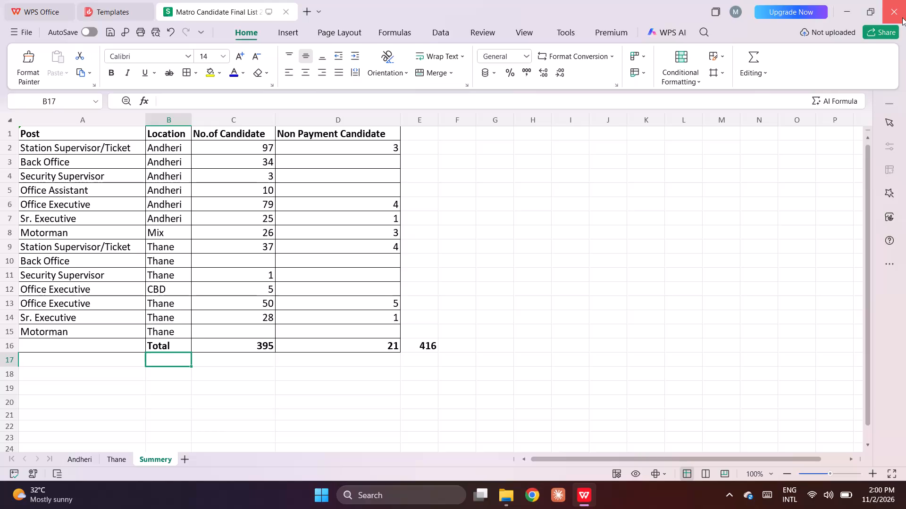
Save the Matro Candidate Final List workbook again with the finished Summery sheet.
key("Up")
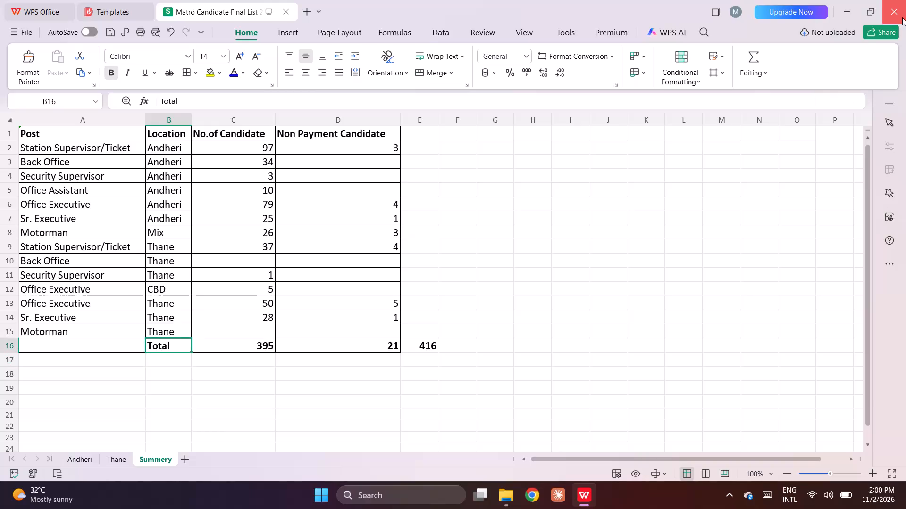
key("ctrl+s")
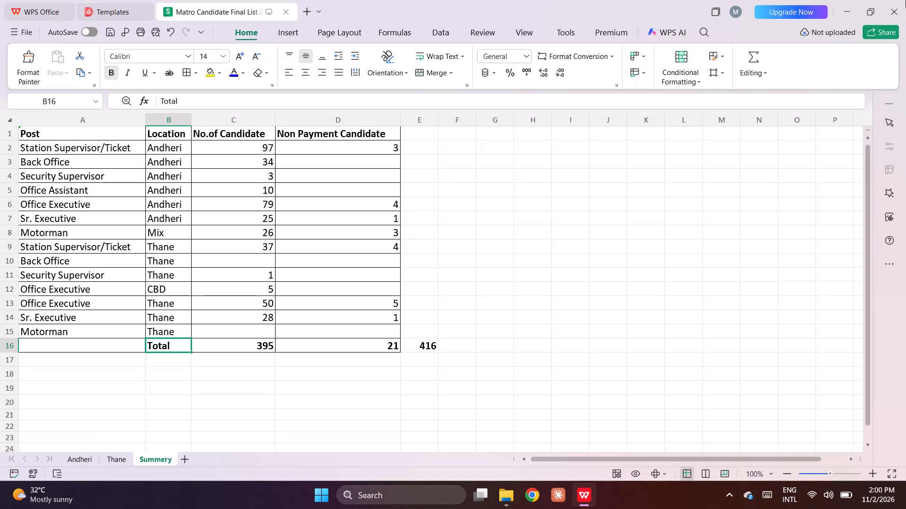
Close the spreadsheet application and the Final List folder window to return to the desktop.
left_click(899, 12)
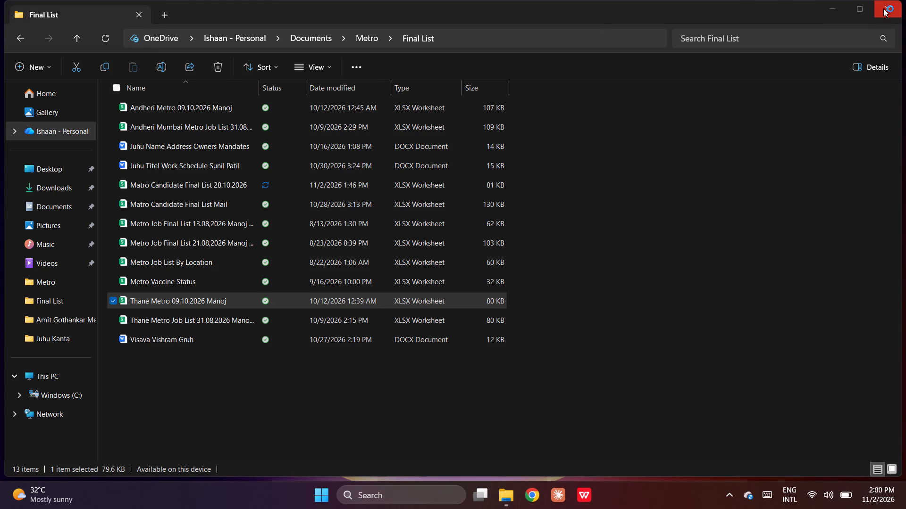
left_click(883, 8)
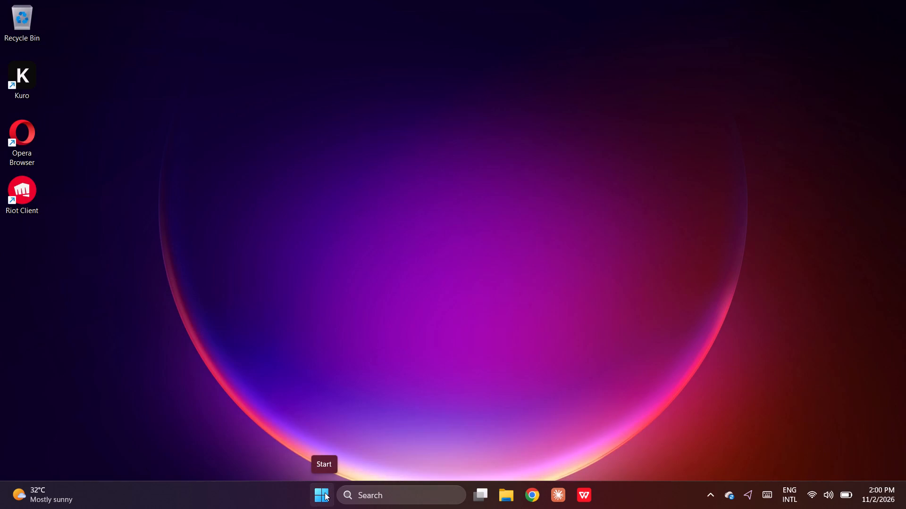
Open Google Chrome with the MD Enterprises profile.
left_click(530, 492)
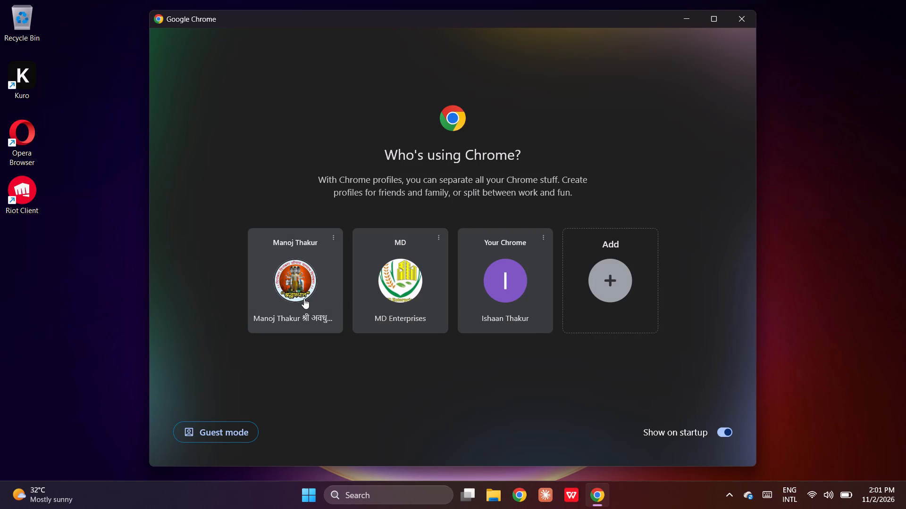
left_click(391, 285)
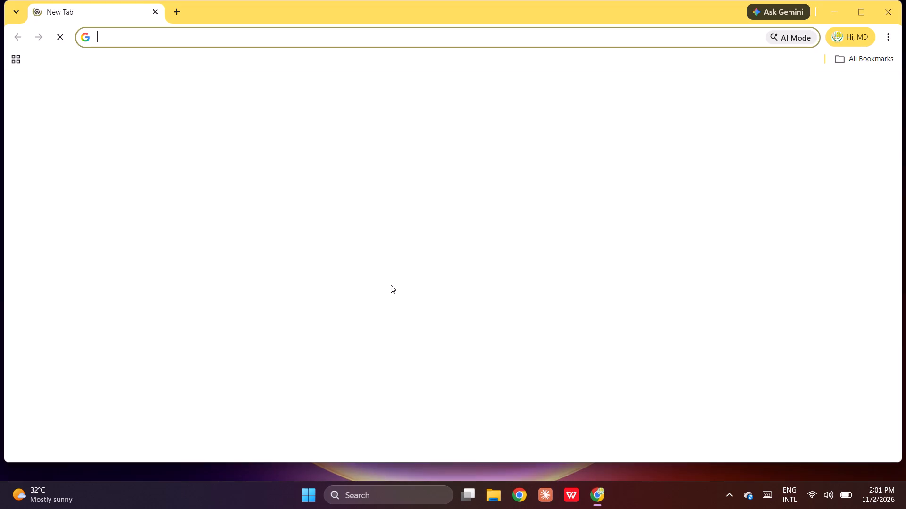
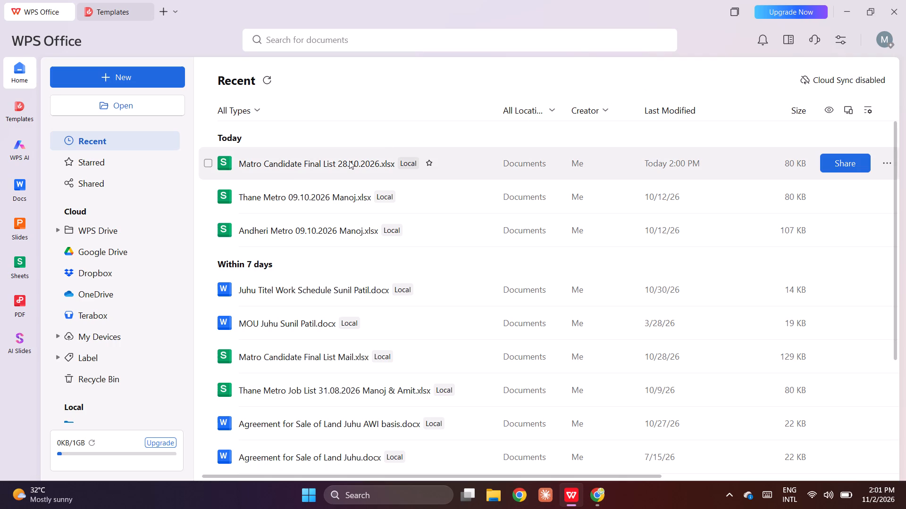
Reopen the Matro Candidate Final List 28.10.2026.xlsx workbook from the recent documents.
double_click(296, 173)
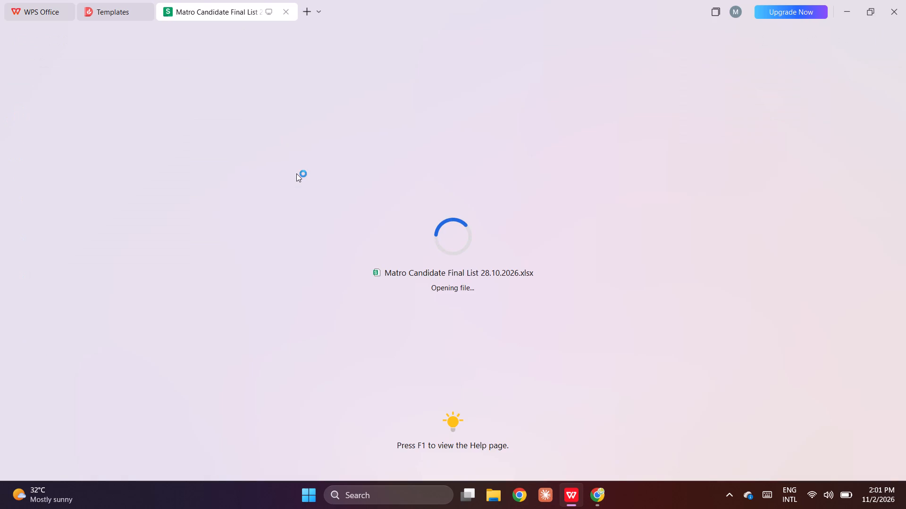
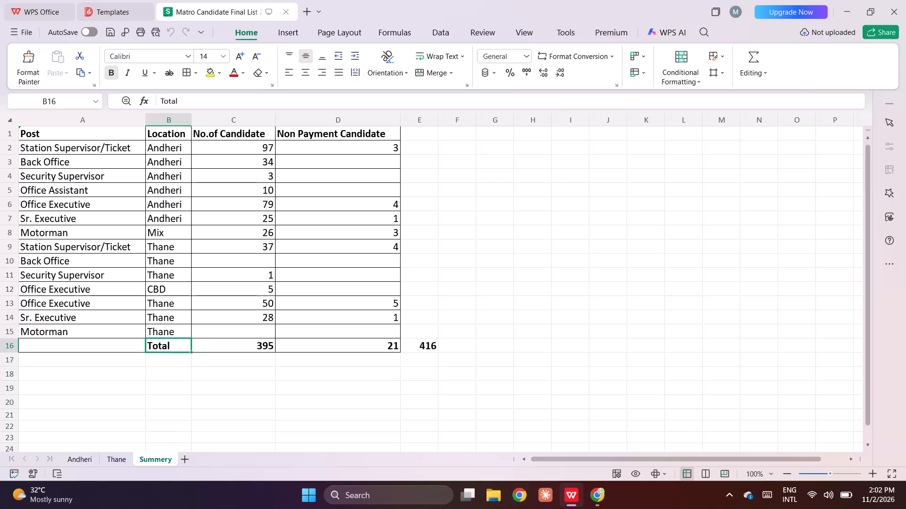
Insert one row above the header row of the Summery sheet.
left_click(17, 136)
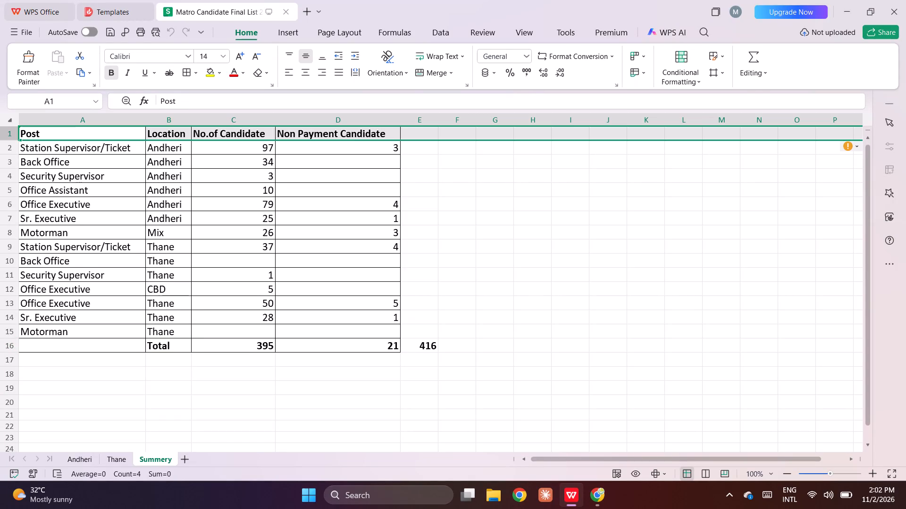
right_click(17, 136)
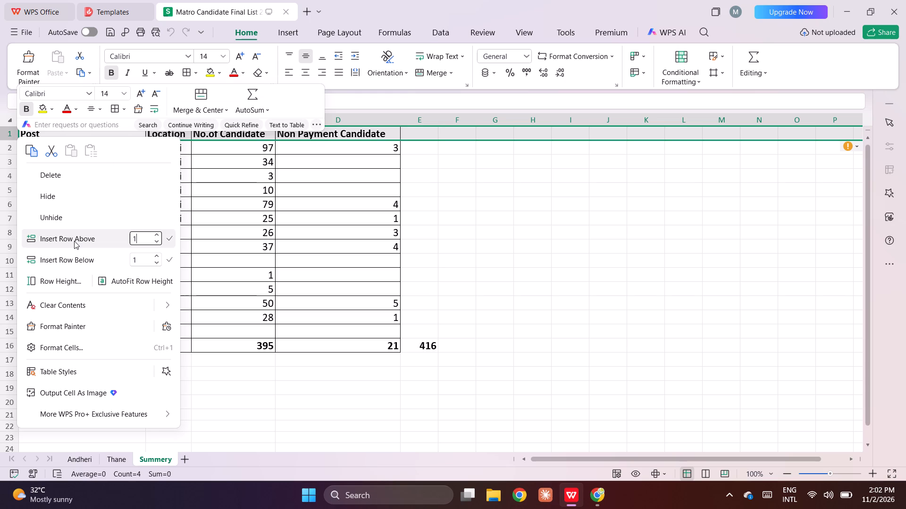
Insert one blank row above the Post and Location header row of the Summery sheet.
left_click(74, 241)
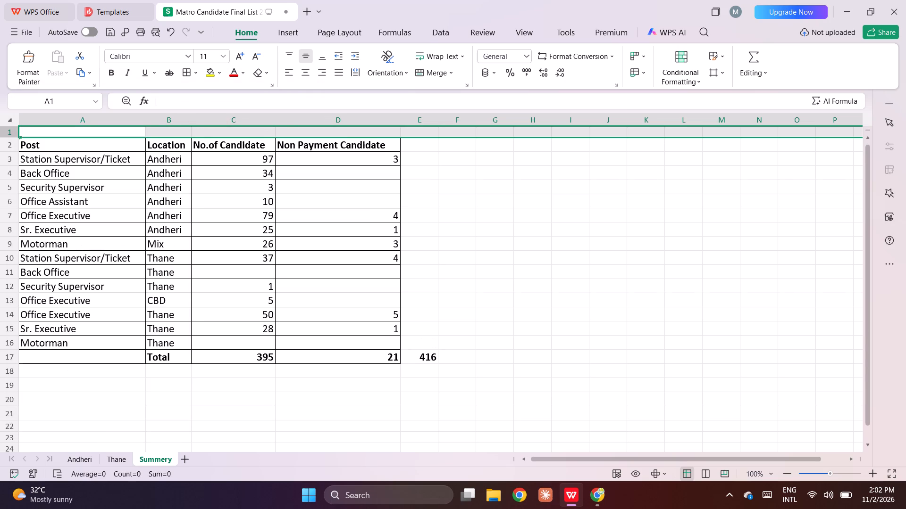
Select cell A1 in the blank top row of the Summery sheet and save the Matro Candidate Final List workbook.
left_click(46, 134)
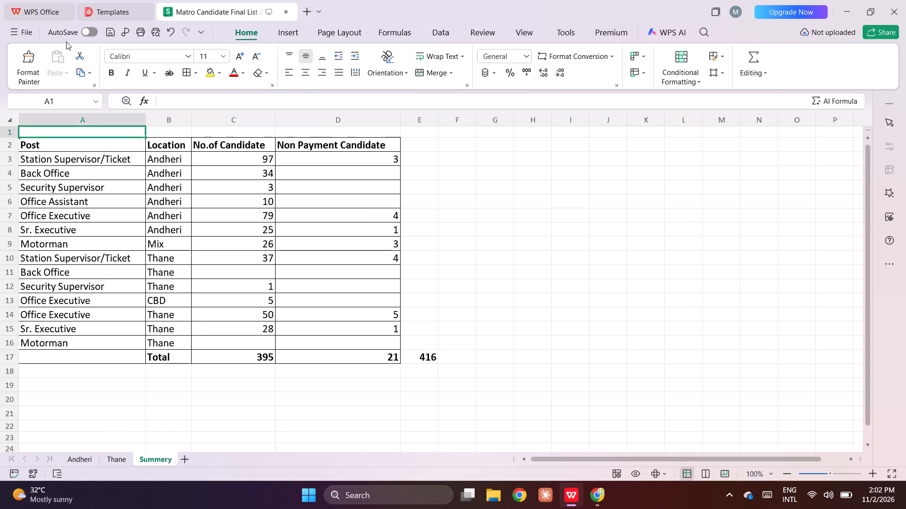
left_click(110, 34)
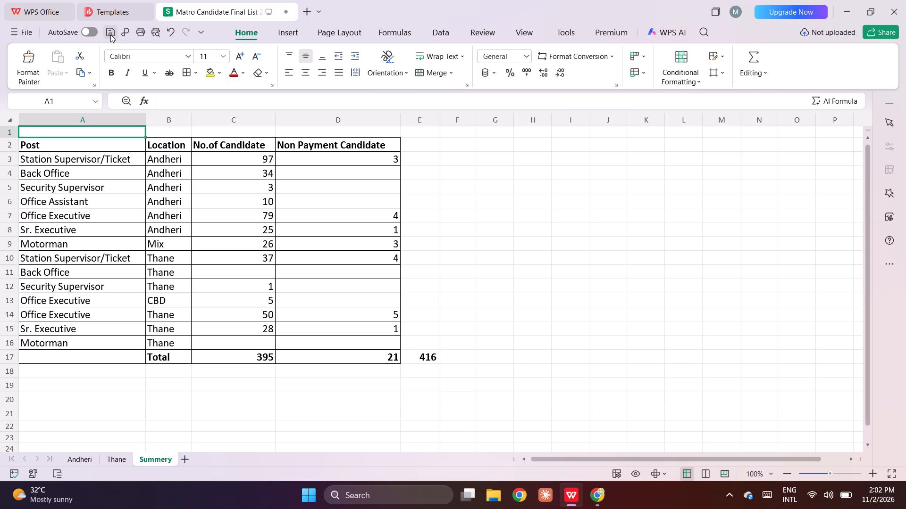
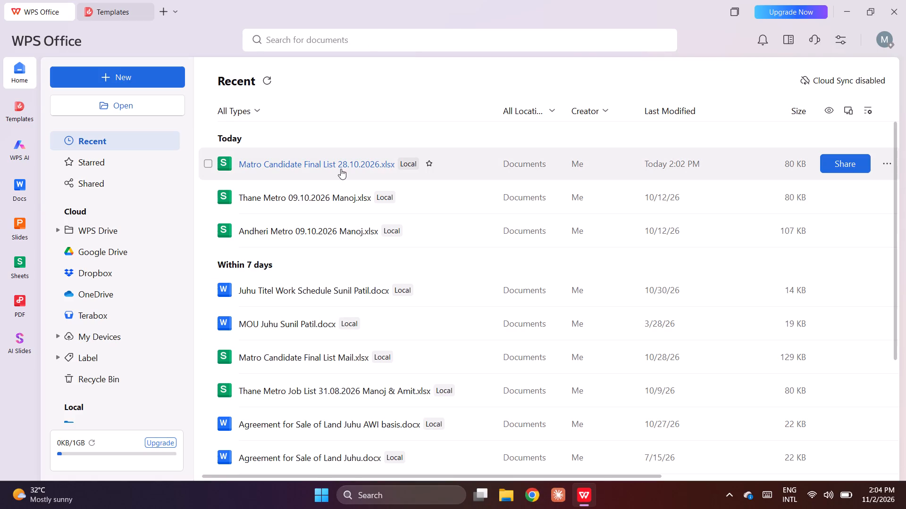
Reopen the Matro Candidate Final List 28.10.2026.xlsx workbook from the recent documents and switch to its Andheri sheet.
left_click(341, 169)
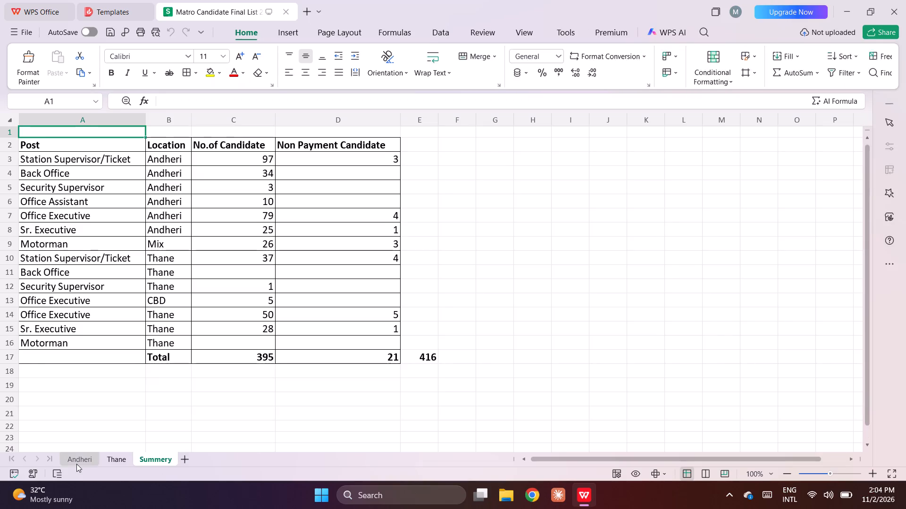
left_click(76, 464)
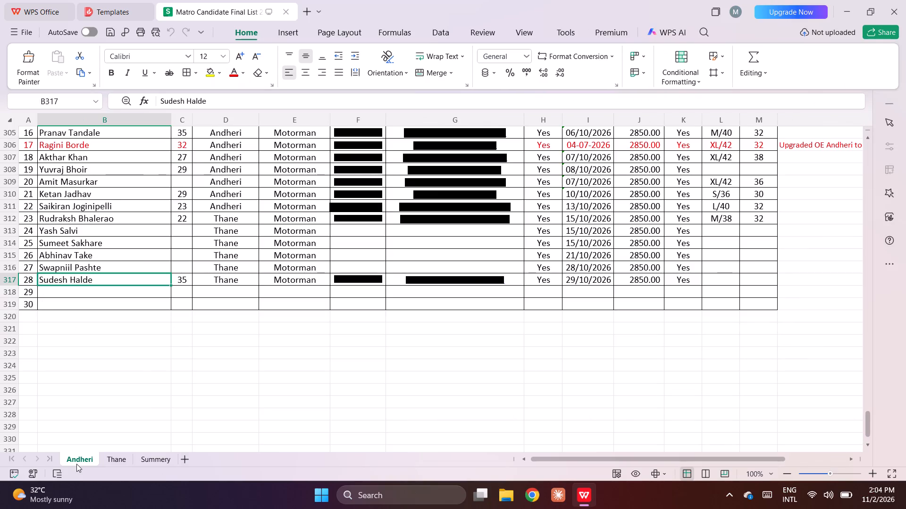
Examine the Motorman candidate entries in the last block of the Andheri sheet, working upward from the most recent entry.
key("Up")
key("Up")
key("Up")
key("Up")
key("Up")
key("Up")
key("Up")
key("Up")
key("Up")
key("Up")
key("Up")
key("Up")
key("Up")
key("Up")
key("Up")
key("Up")
key("Up")
key("Up")
key("Up")
key("Up")
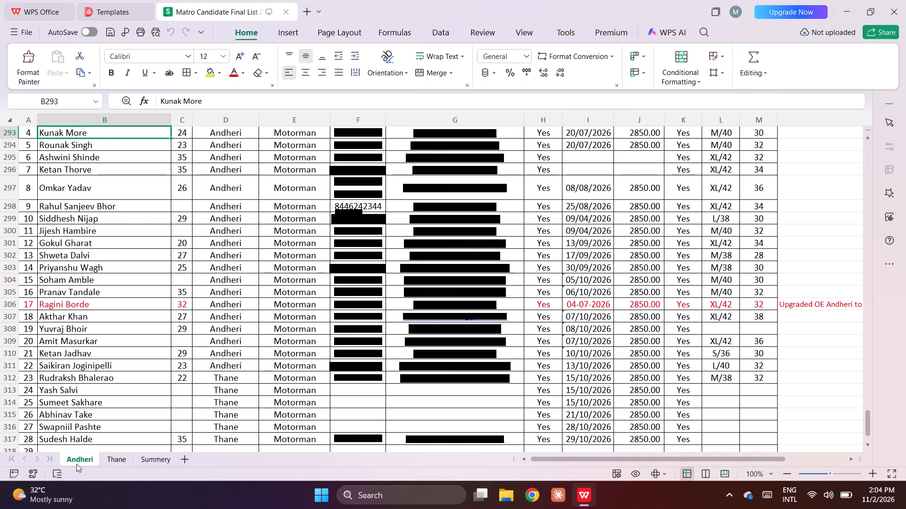
key("Down")
key("Down")
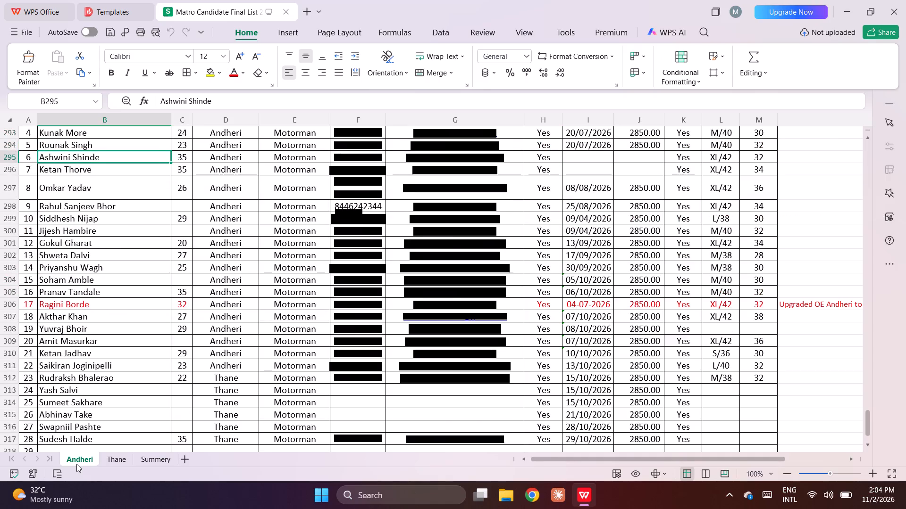
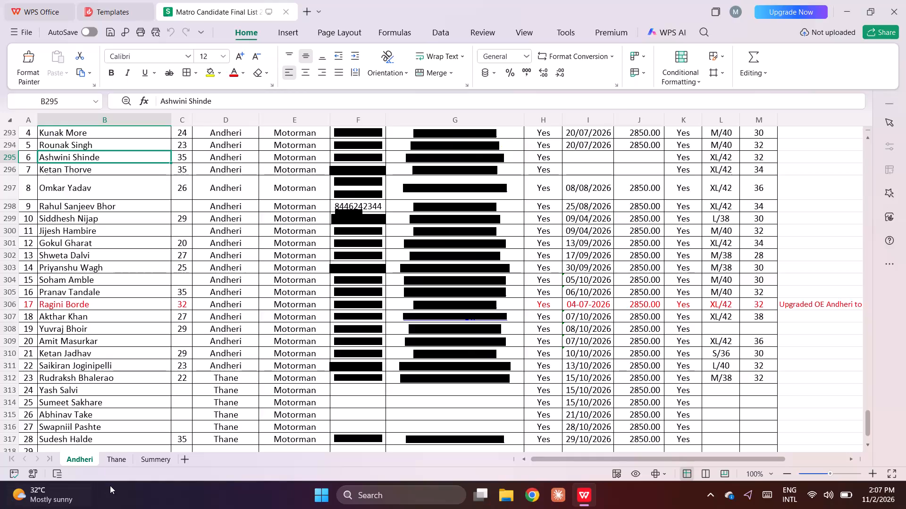
Switch from the Andheri sheet to the Summery sheet to view the candidate counts by post and location.
left_click(159, 466)
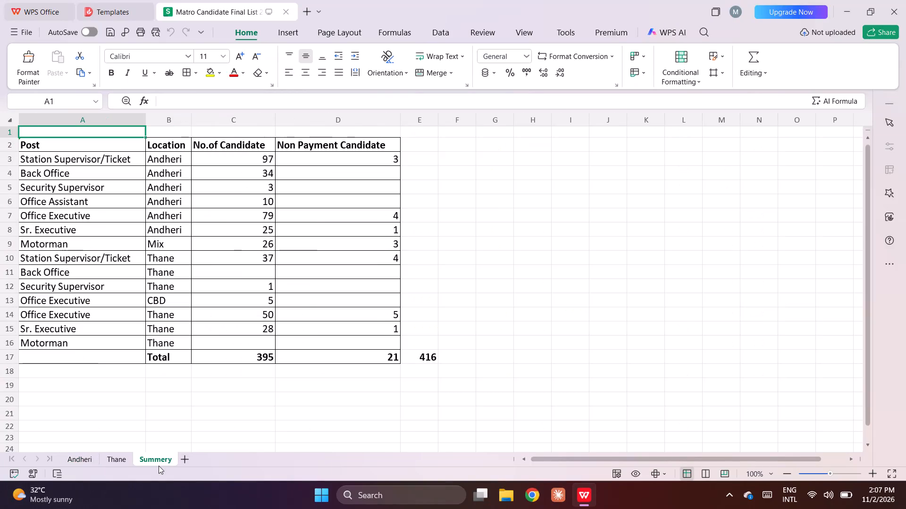